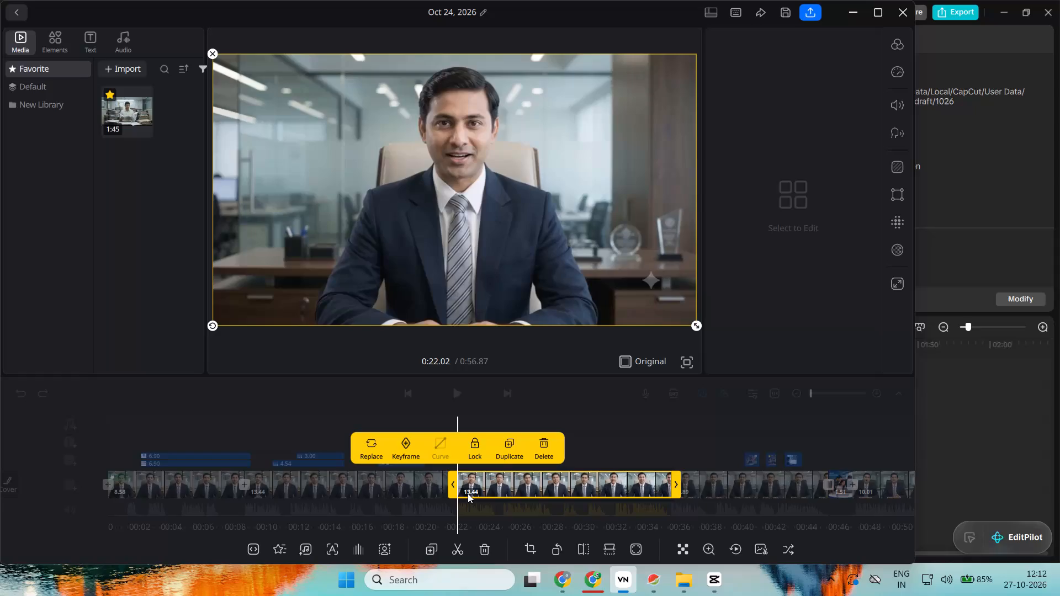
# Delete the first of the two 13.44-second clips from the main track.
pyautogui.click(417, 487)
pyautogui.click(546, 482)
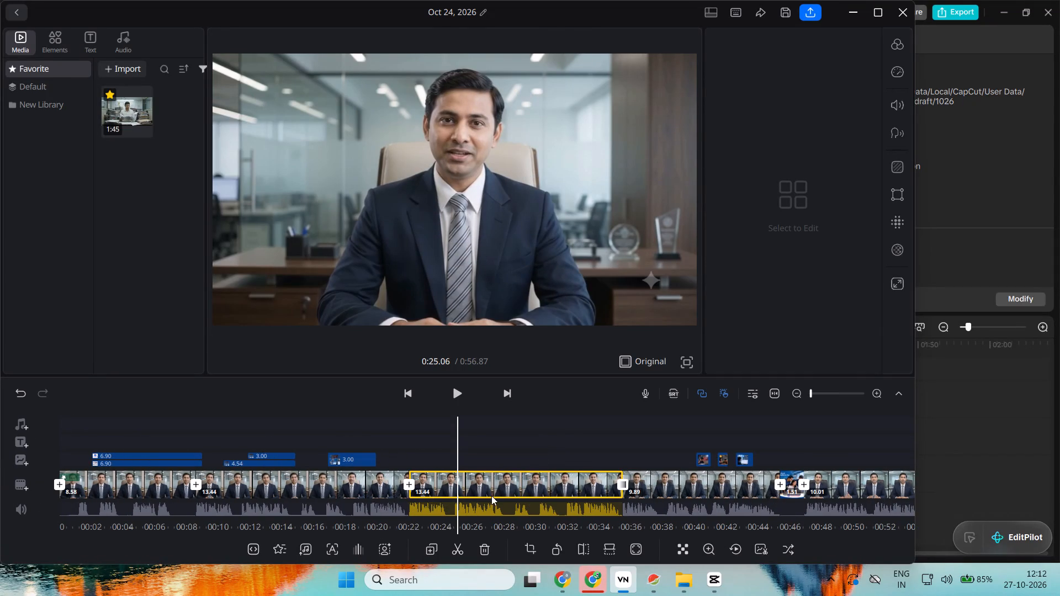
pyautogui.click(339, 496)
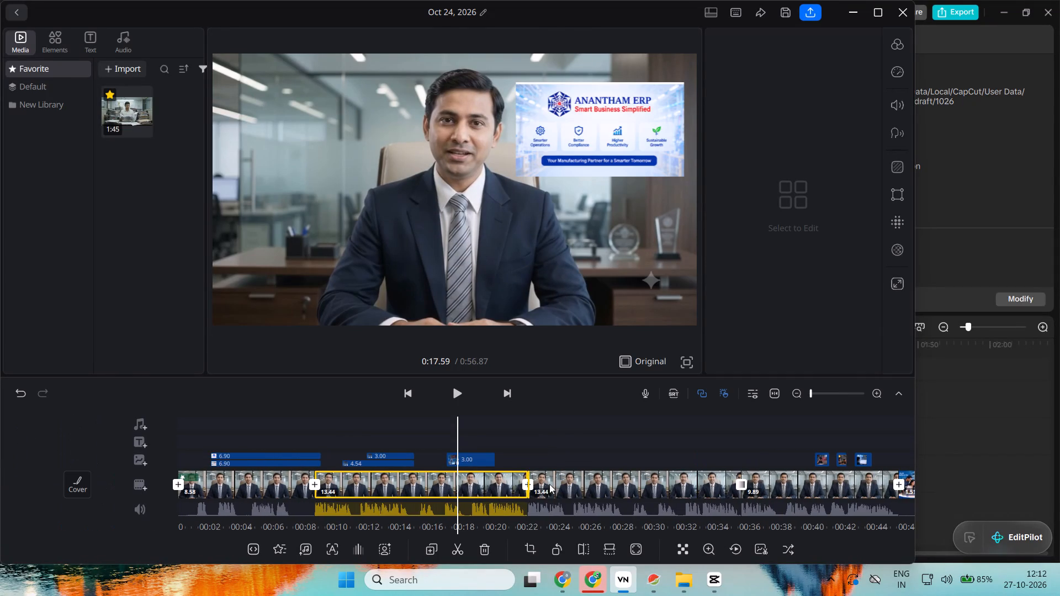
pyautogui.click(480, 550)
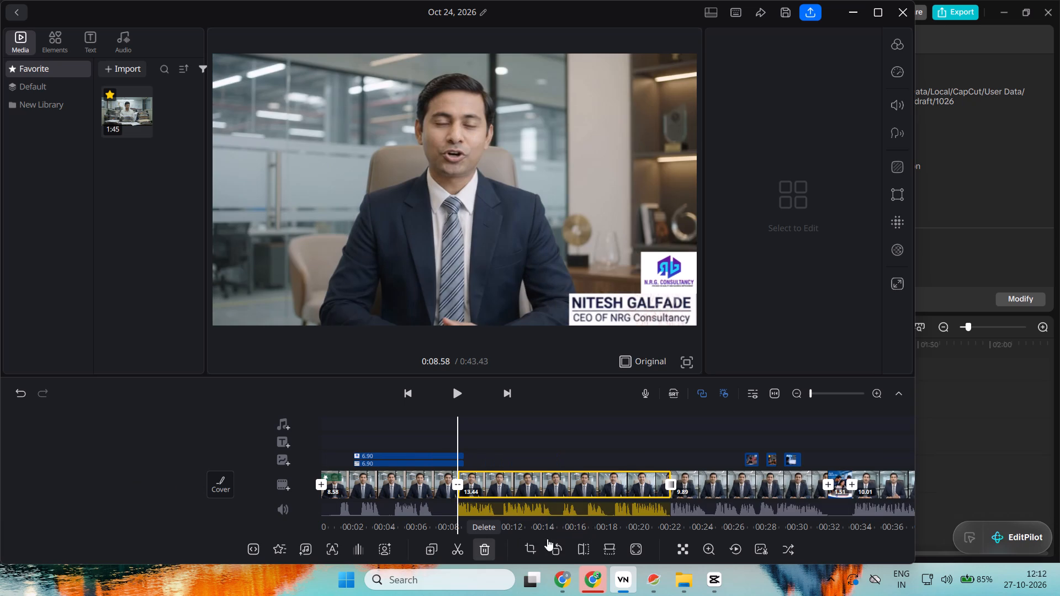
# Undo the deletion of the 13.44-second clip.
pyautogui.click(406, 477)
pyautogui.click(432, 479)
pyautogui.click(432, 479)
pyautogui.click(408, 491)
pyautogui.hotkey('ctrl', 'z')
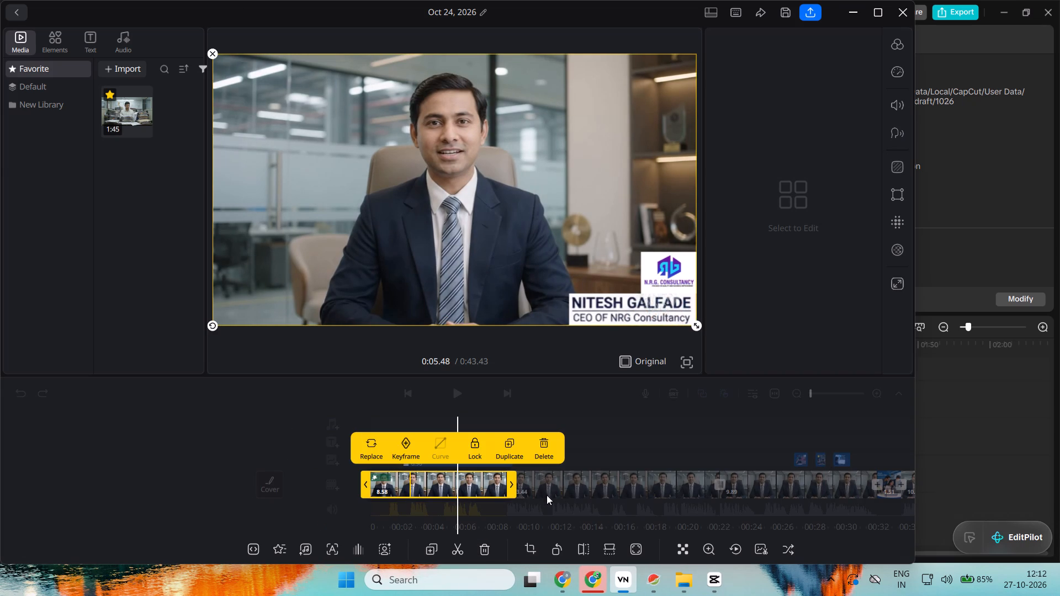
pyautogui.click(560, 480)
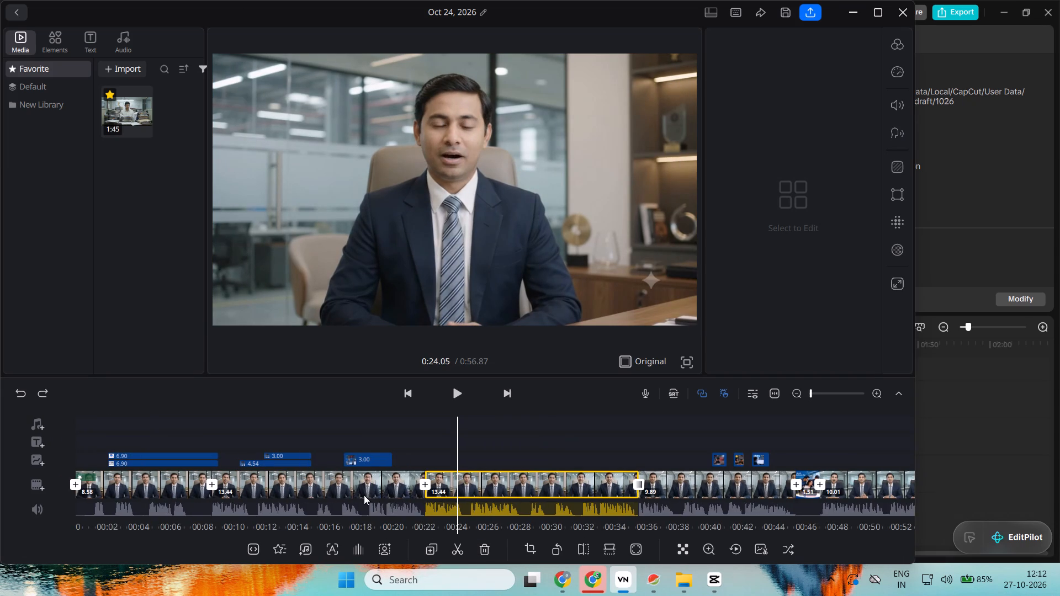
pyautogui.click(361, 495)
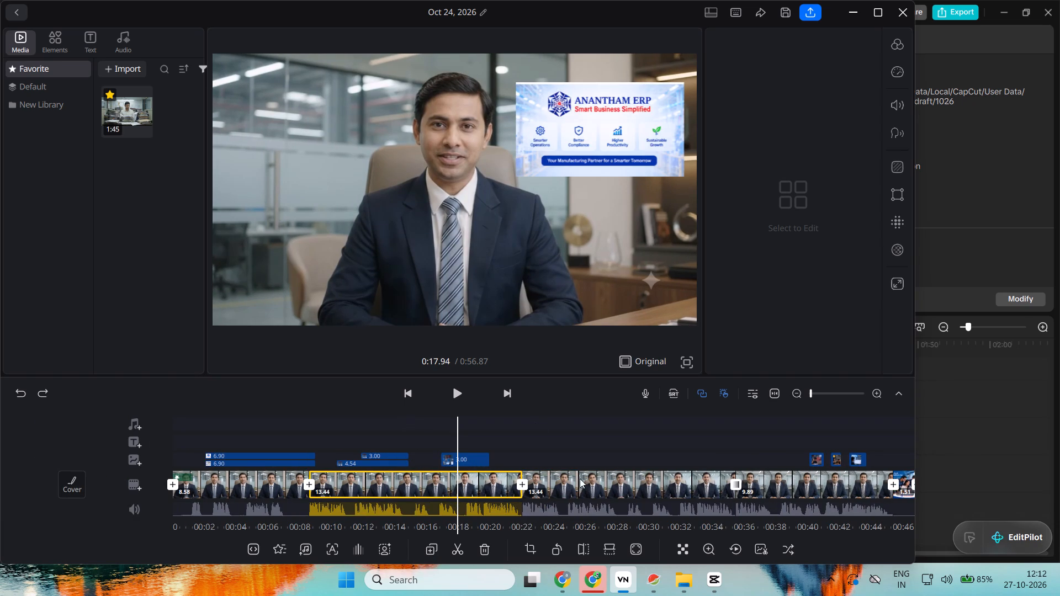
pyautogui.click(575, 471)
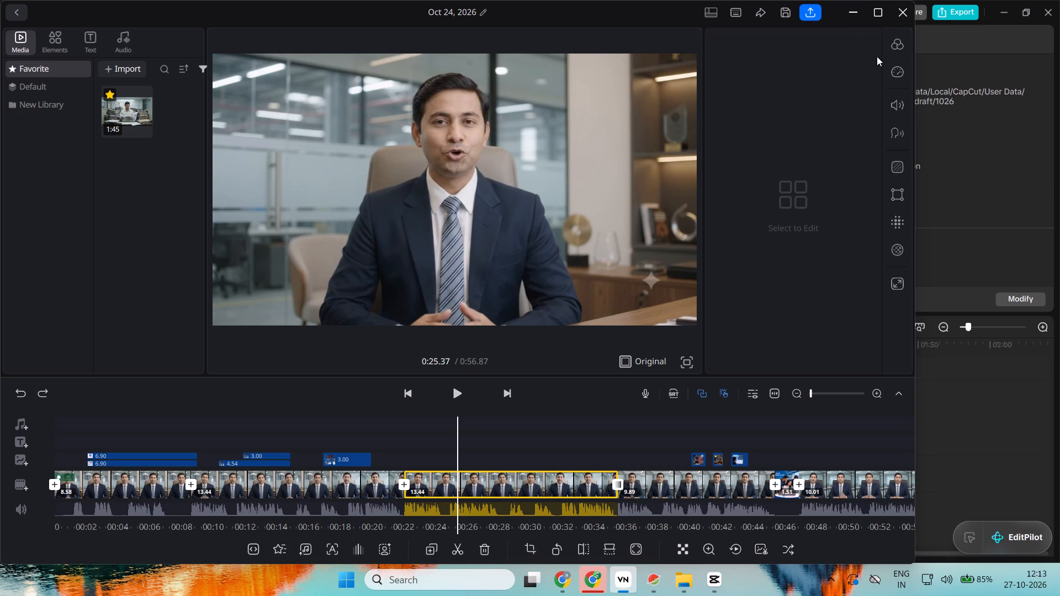
# Reposition the VN editor window so that part of the CapCut project behind it is uncovered.
pyautogui.click(851, 18)
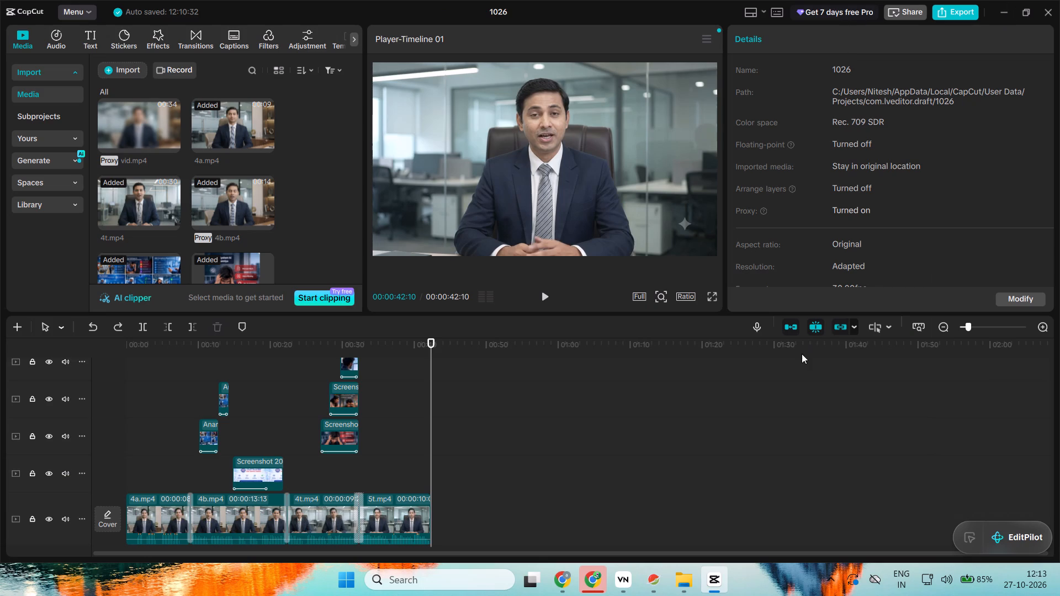
pyautogui.click(626, 584)
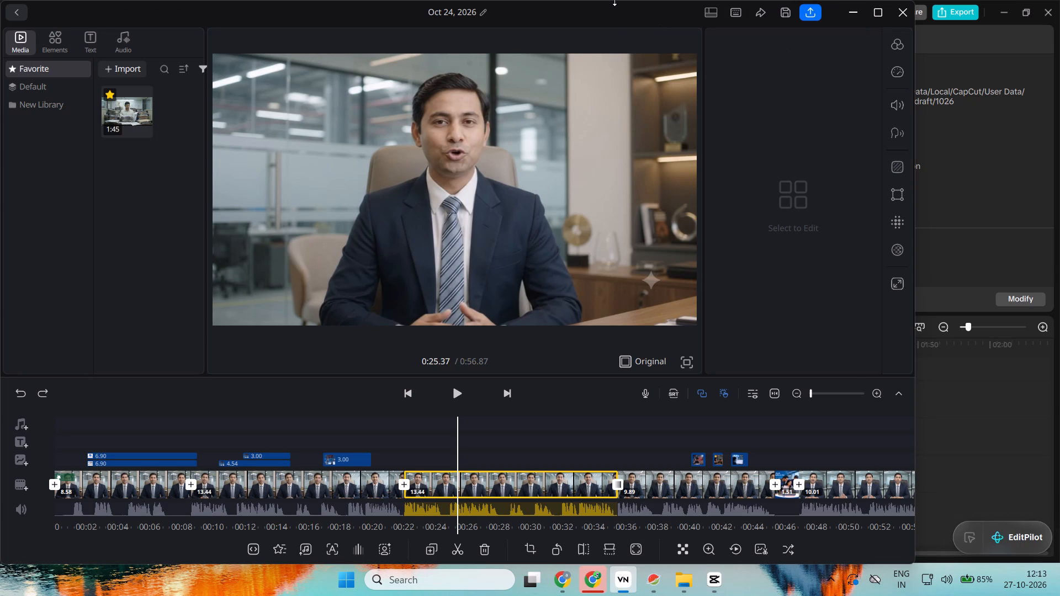
pyautogui.moveTo(614, 0); pyautogui.dragTo(616, 71)
pyautogui.moveTo(616, 0); pyautogui.dragTo(620, 51)
pyautogui.click(628, 7)
pyautogui.moveTo(635, 0); pyautogui.dragTo(635, 49)
pyautogui.moveTo(626, 18); pyautogui.dragTo(761, 26)
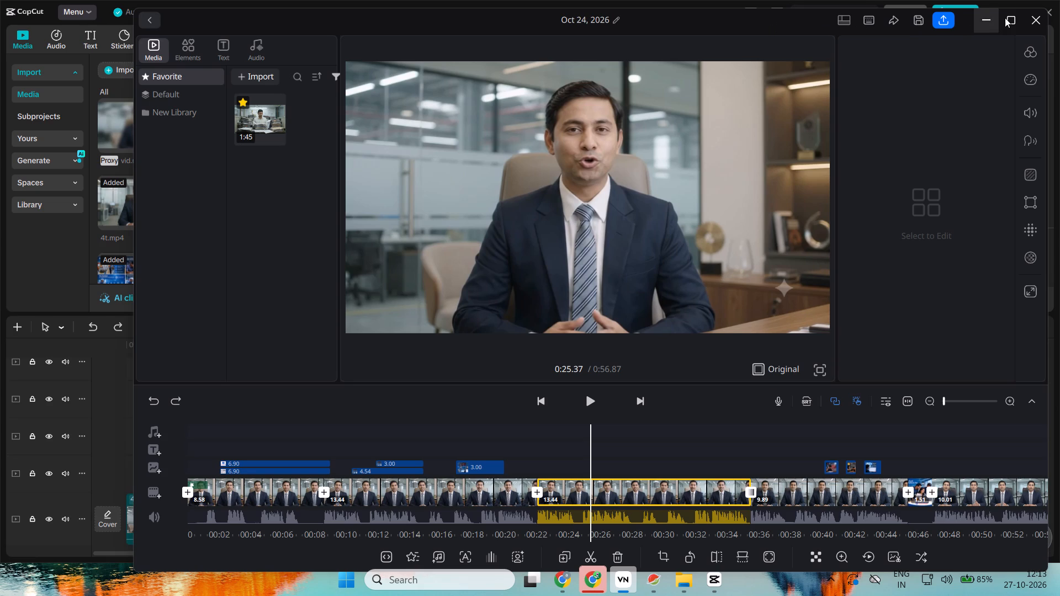
pyautogui.click(1010, 18)
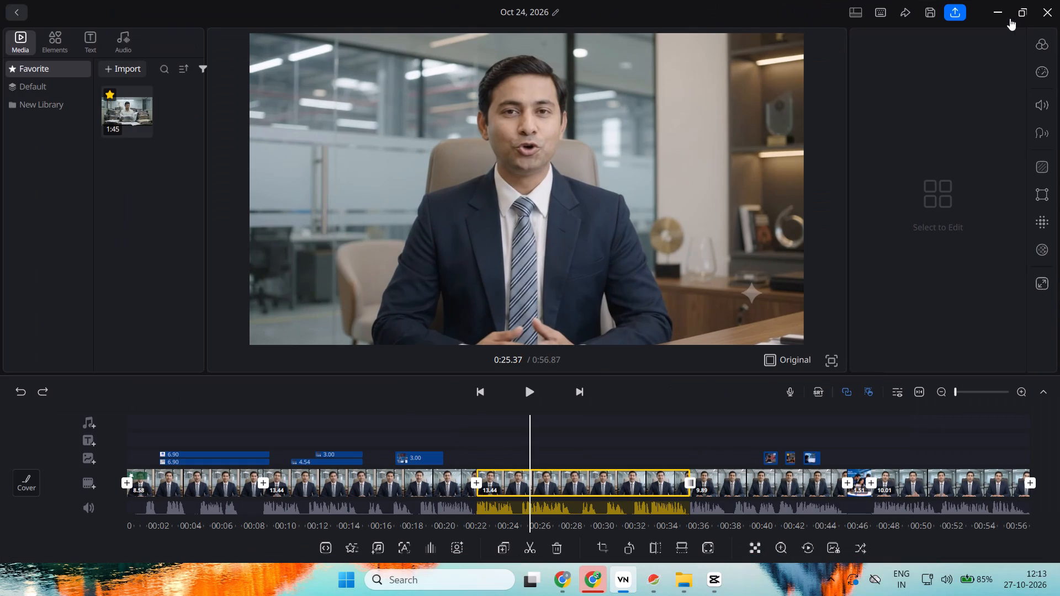
pyautogui.click(1016, 14)
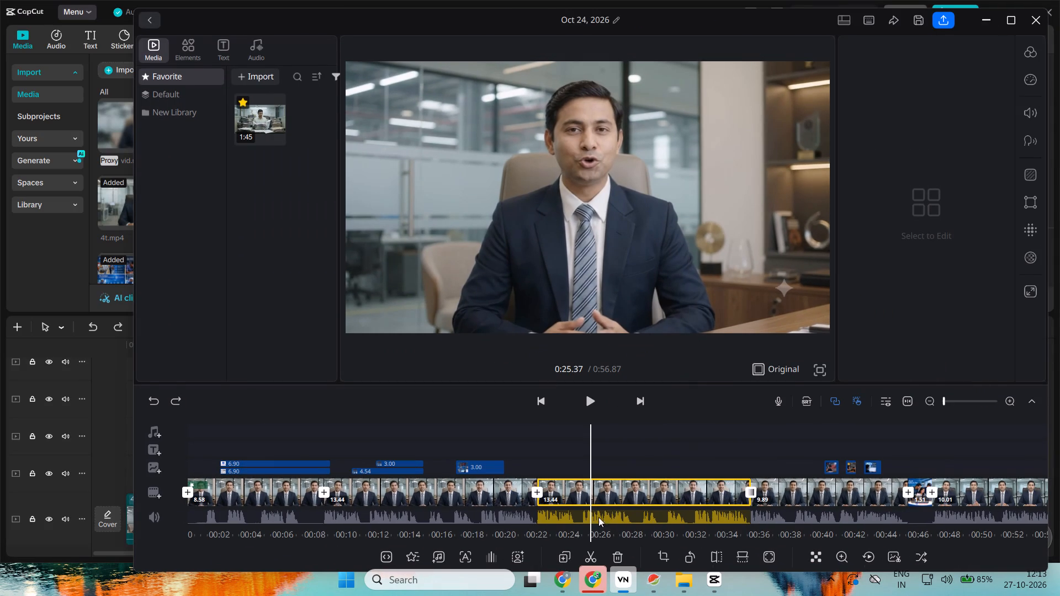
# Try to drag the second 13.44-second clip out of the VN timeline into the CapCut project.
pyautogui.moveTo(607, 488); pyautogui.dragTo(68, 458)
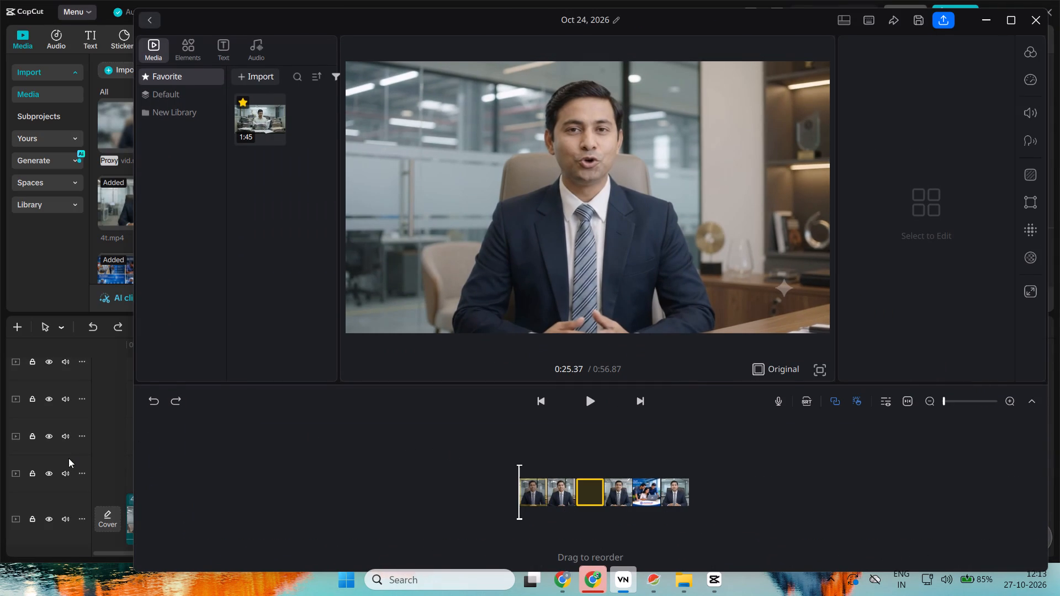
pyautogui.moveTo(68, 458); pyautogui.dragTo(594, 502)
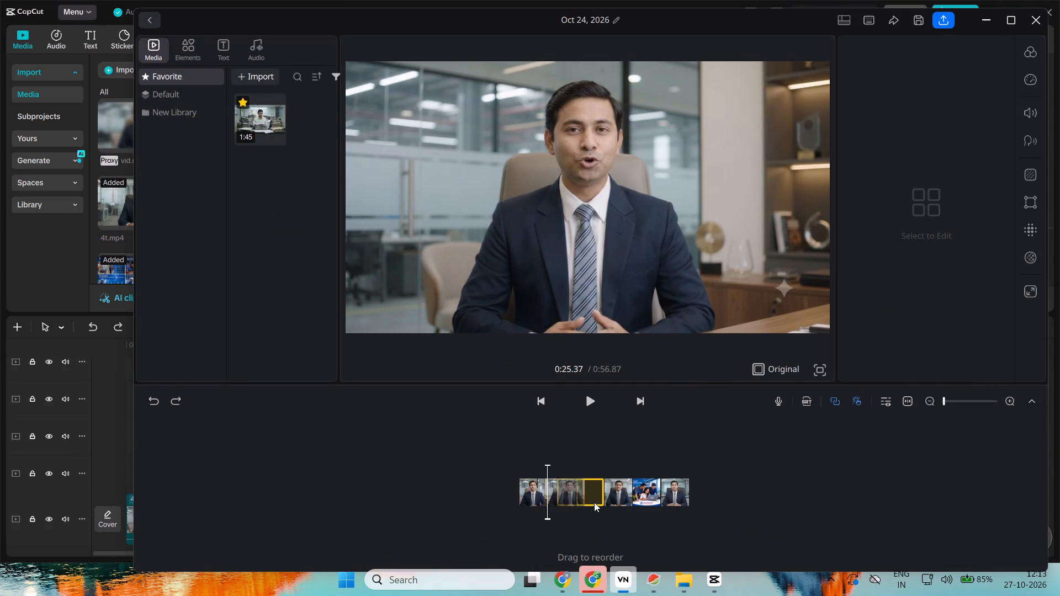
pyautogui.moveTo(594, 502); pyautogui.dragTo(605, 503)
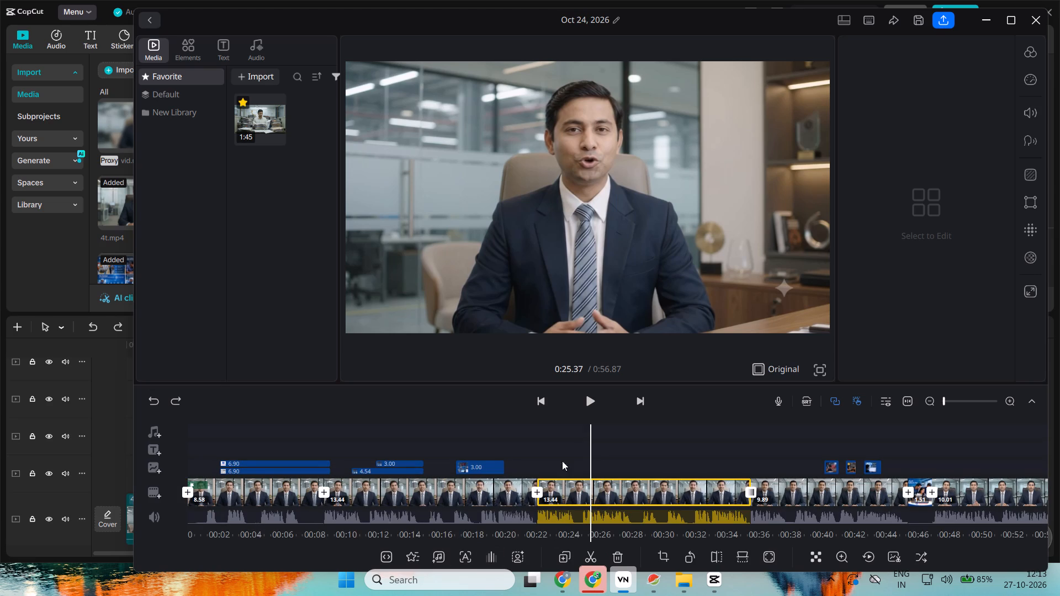
# Delete every clip from the main track except the second 13.44-second clip.
pyautogui.click(457, 502)
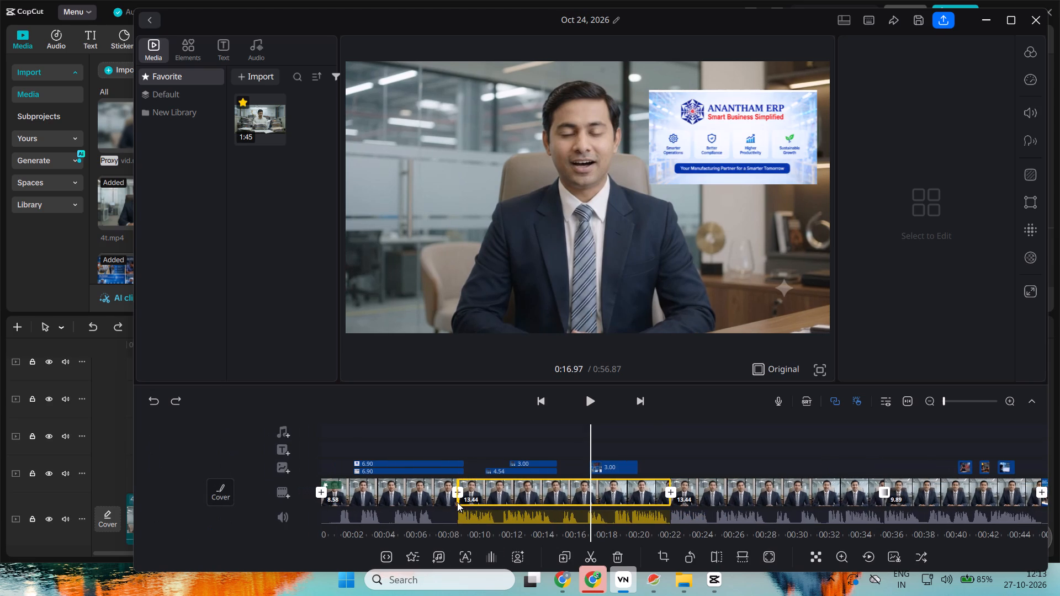
pyautogui.click(622, 556)
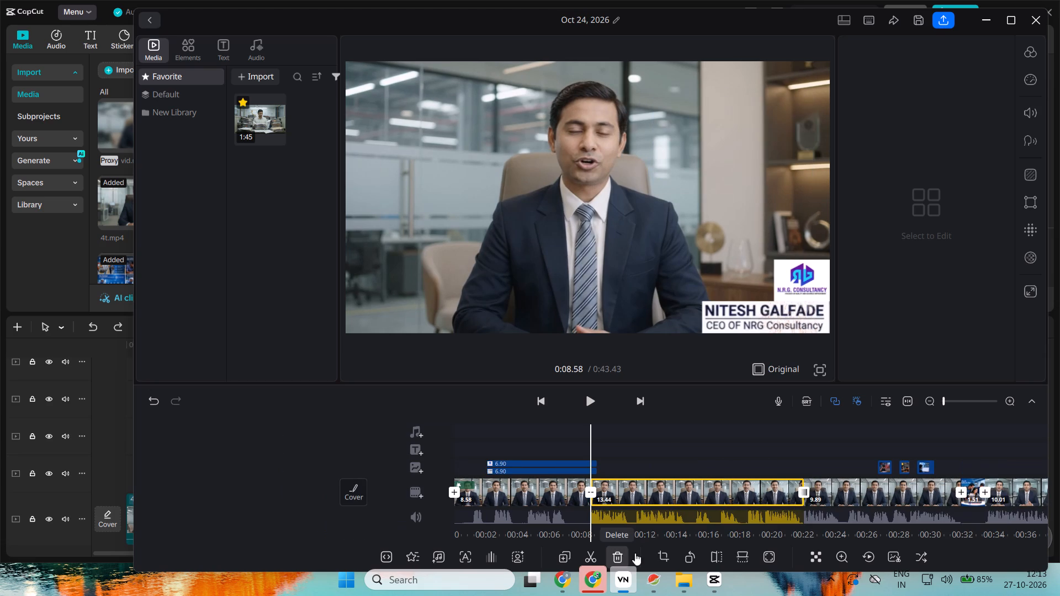
pyautogui.click(544, 486)
pyautogui.click(613, 558)
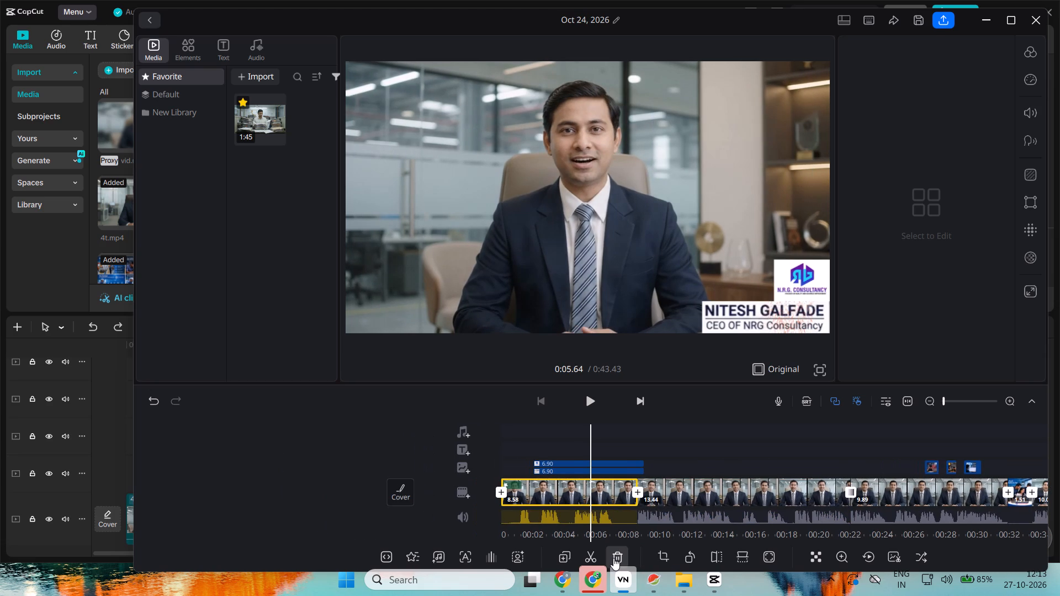
pyautogui.click(861, 493)
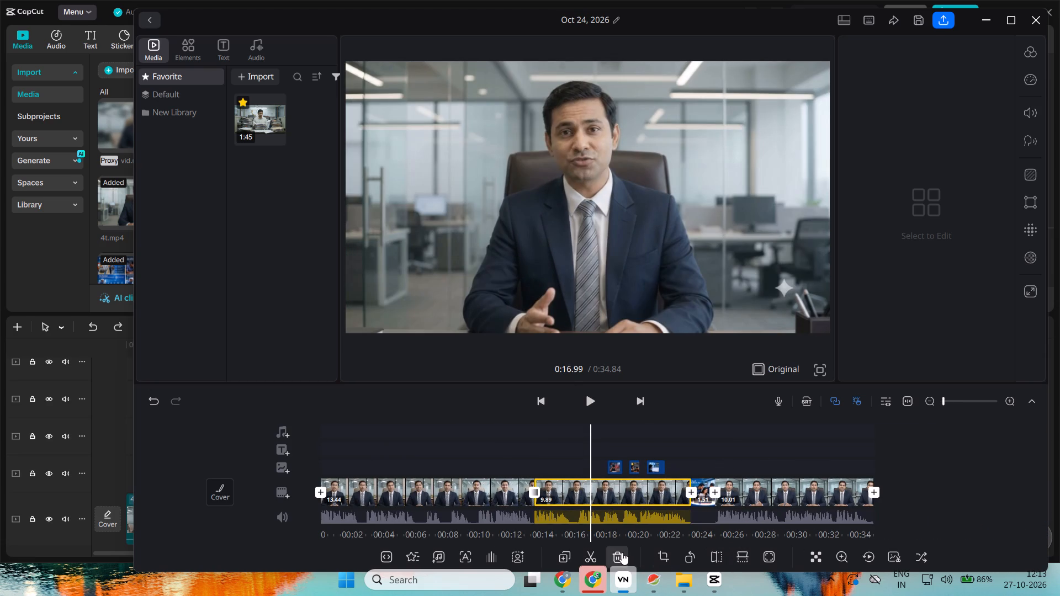
pyautogui.click(622, 552)
pyautogui.click(617, 555)
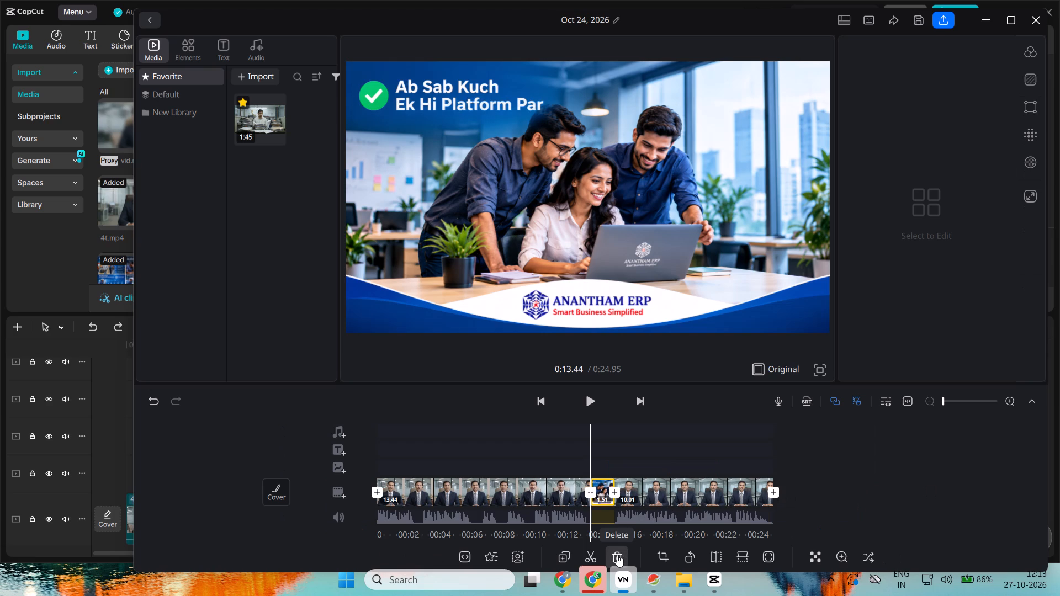
pyautogui.click(617, 555)
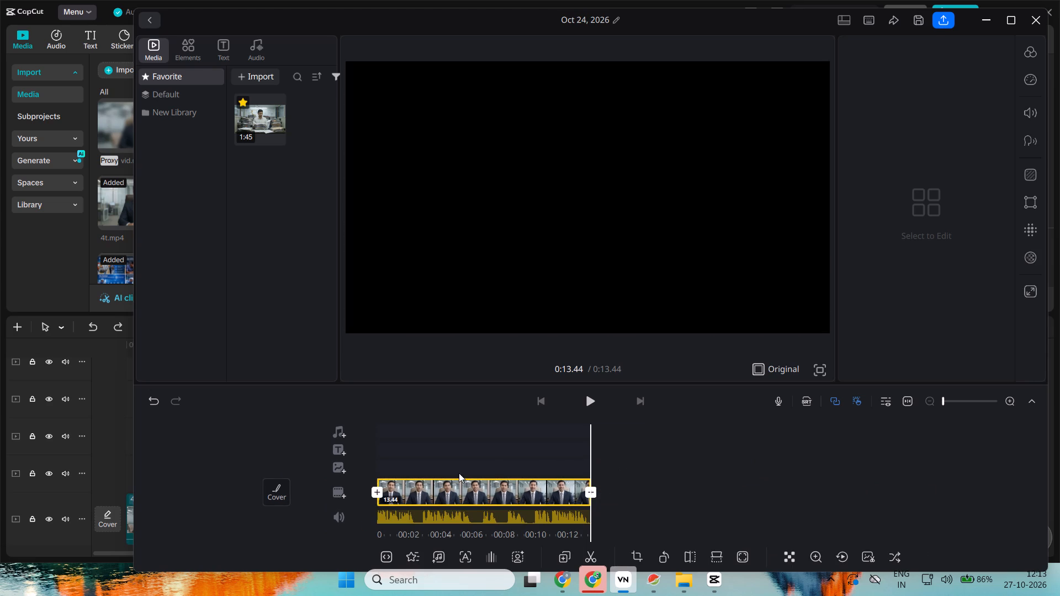
# Play back and skim through the remaining 13.44-second clip to check its content.
pyautogui.click(447, 477)
pyautogui.click(489, 485)
pyautogui.doubleClick(556, 482)
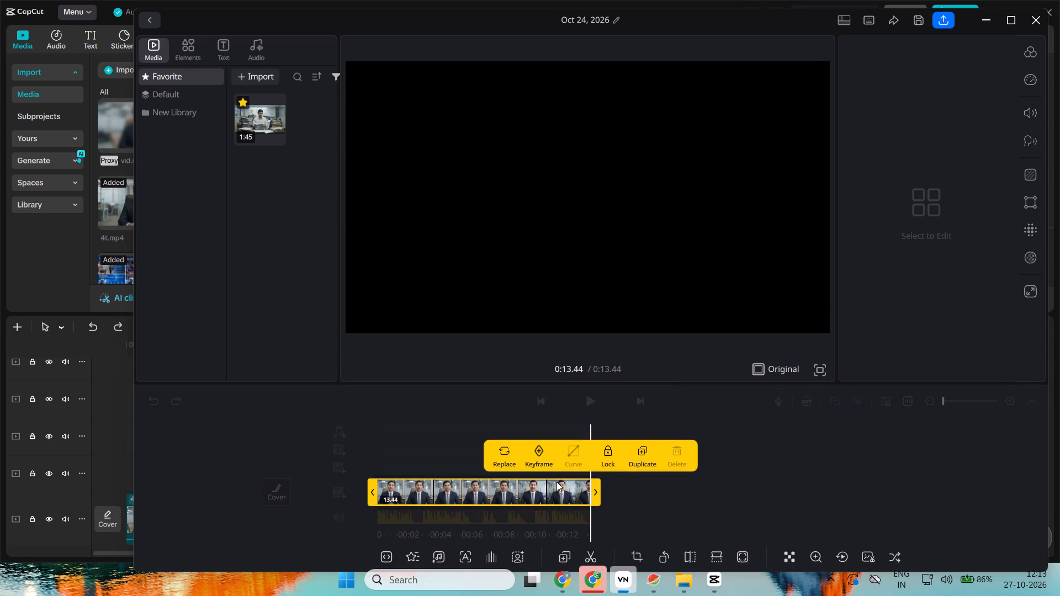
pyautogui.press('space')
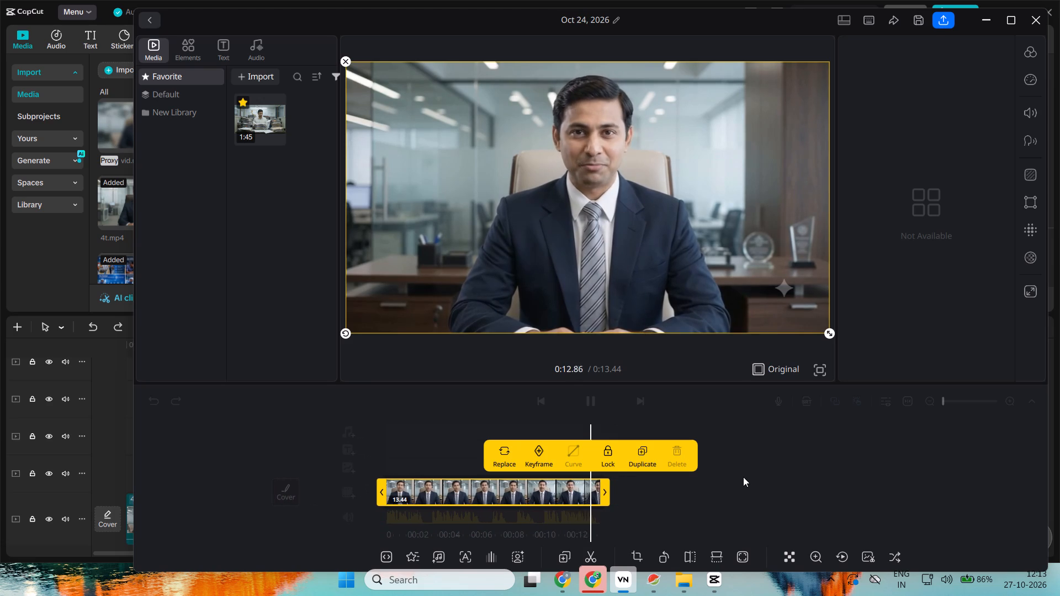
pyautogui.press('space')
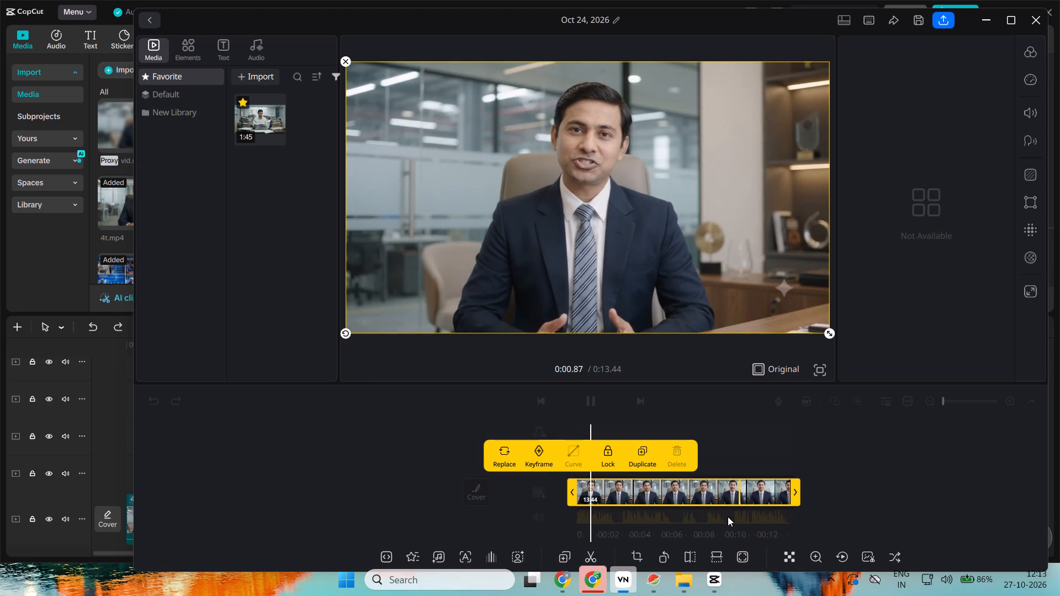
pyautogui.click(734, 459)
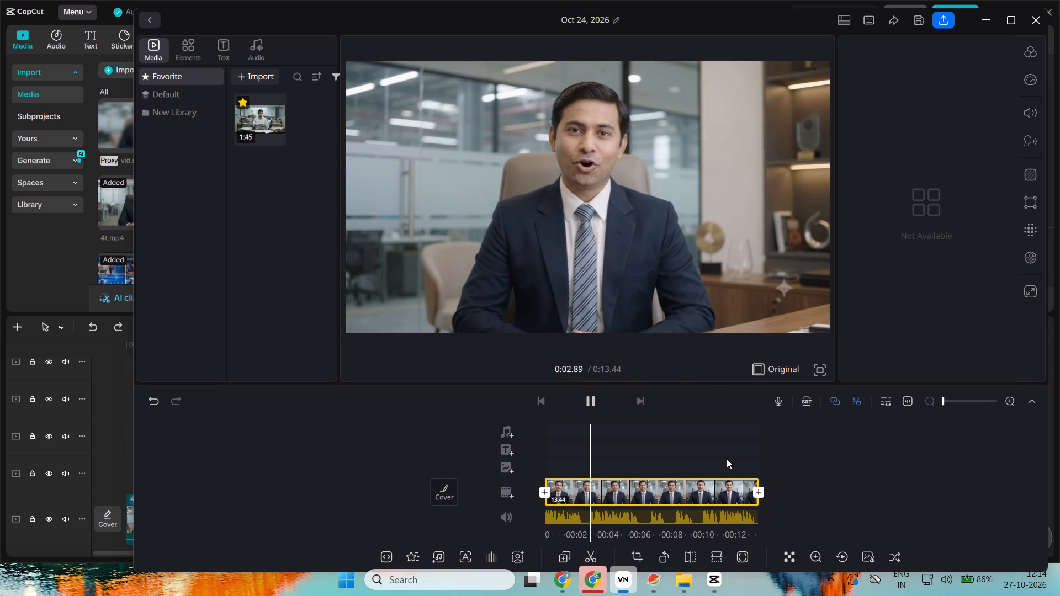
pyautogui.doubleClick(720, 460)
pyautogui.click(696, 485)
pyautogui.doubleClick(683, 494)
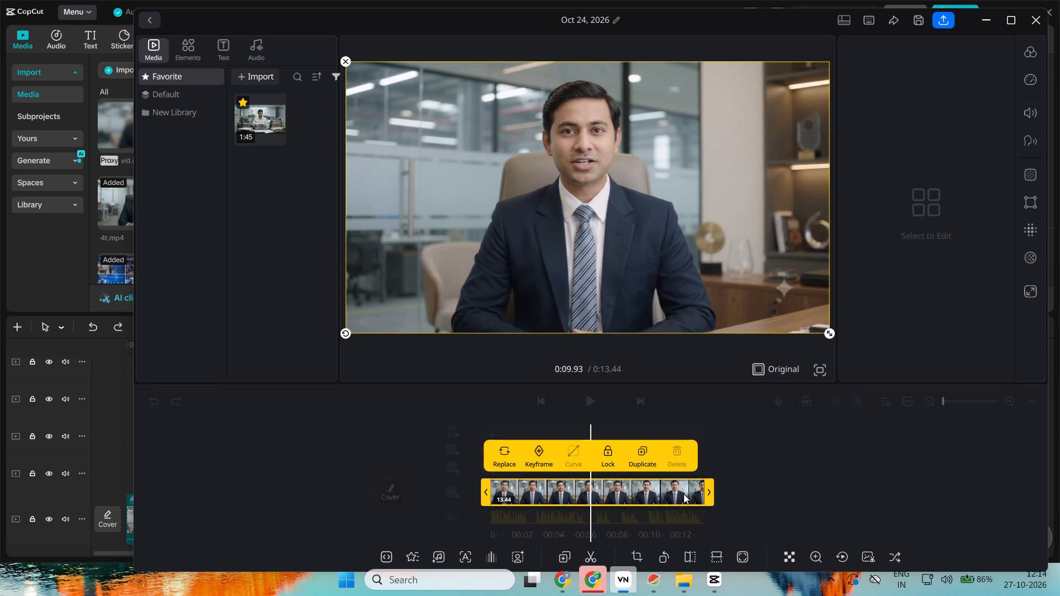
pyautogui.click(738, 483)
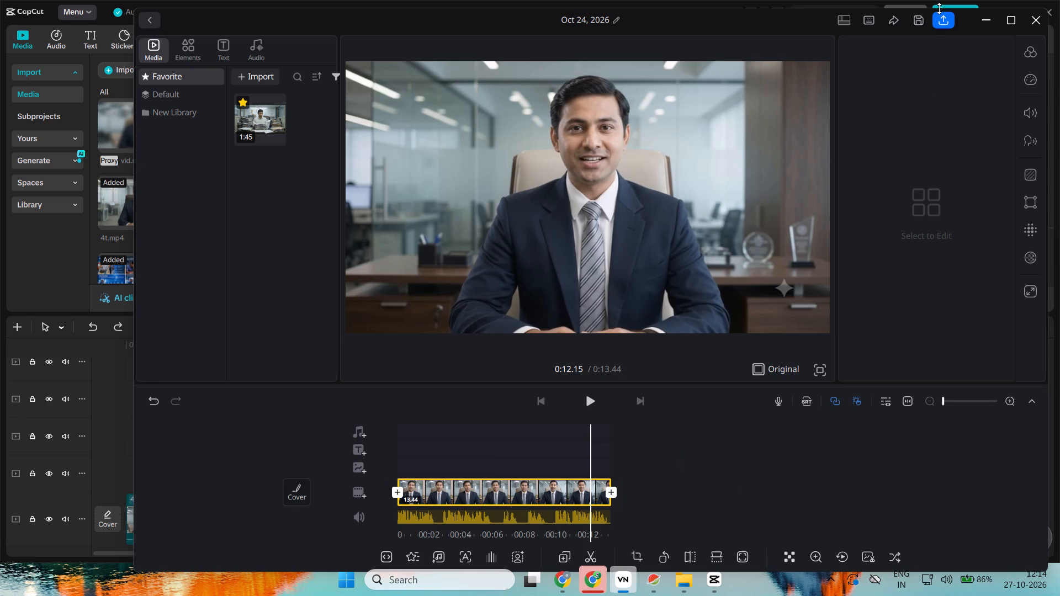
# Export the remaining clip to the Videos folder with automatic quality at 720p and 24 fps, and close the finished export.
pyautogui.click(941, 25)
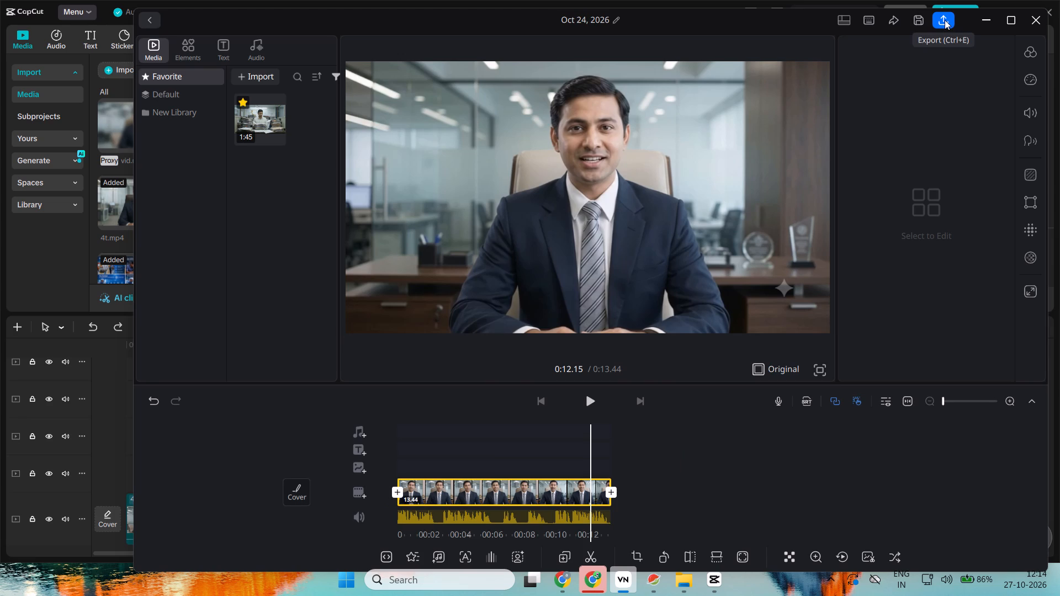
pyautogui.click(945, 20)
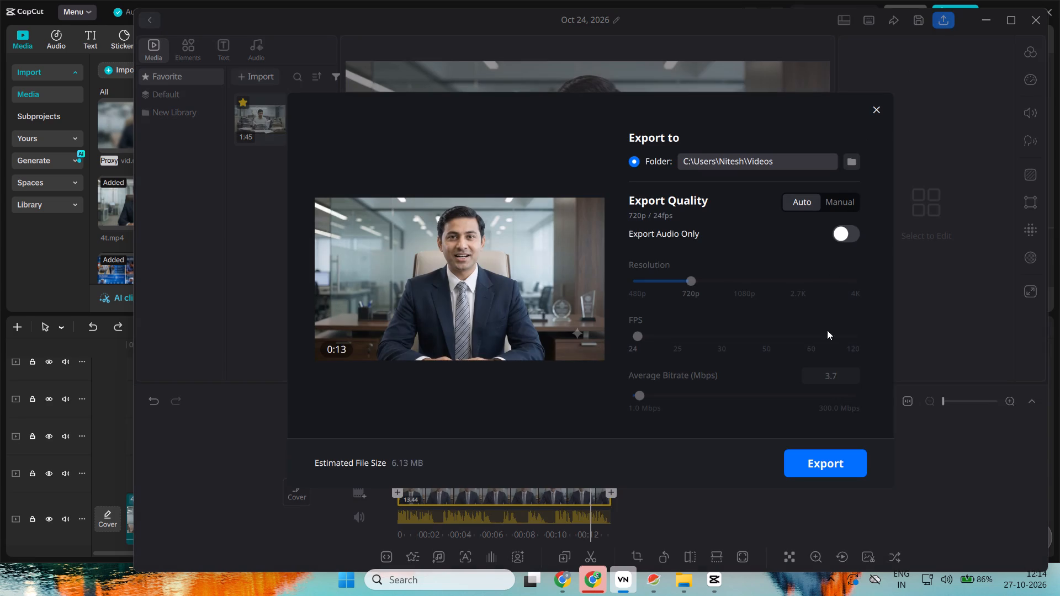
pyautogui.click(804, 453)
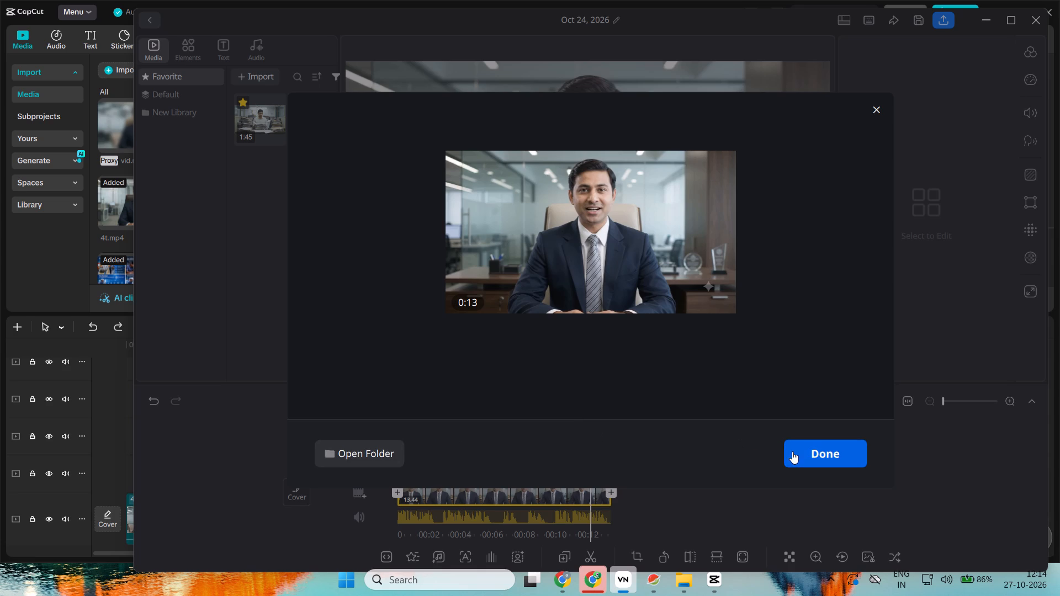
pyautogui.click(806, 451)
# Undo the clip deletions on the main track and the addition of the second 13.44-second clip.
pyautogui.hotkey('ctrl', 'z')
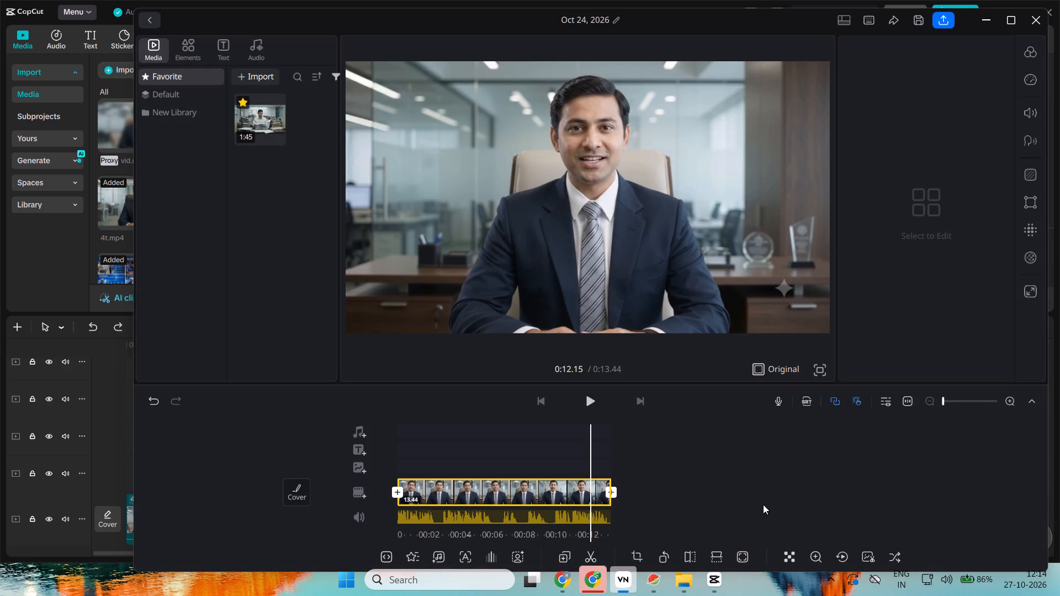
pyautogui.hotkey('ctrl', 'z')
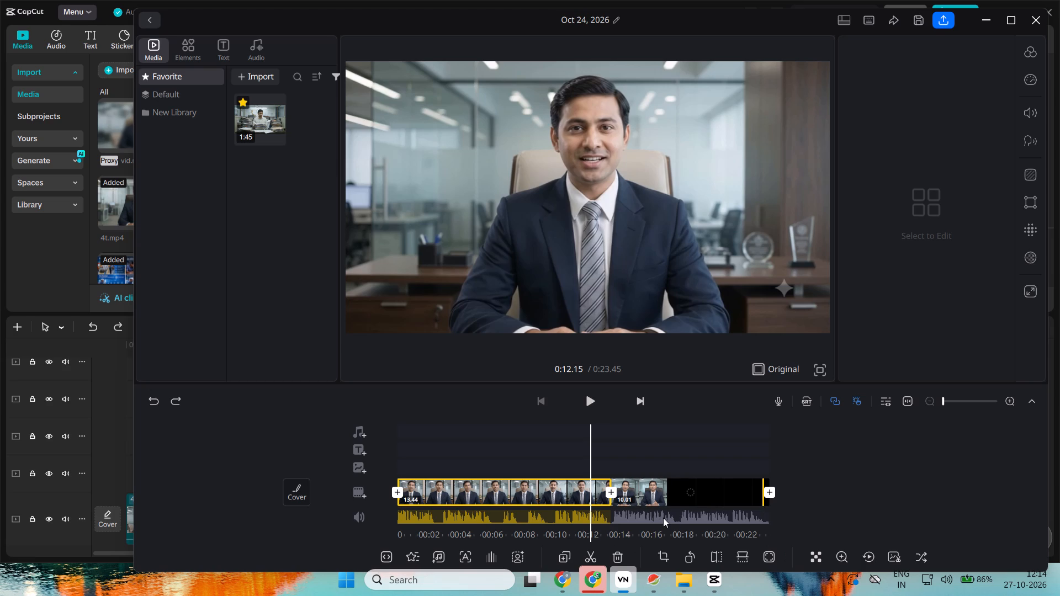
pyautogui.hotkey('ctrl', 'z')
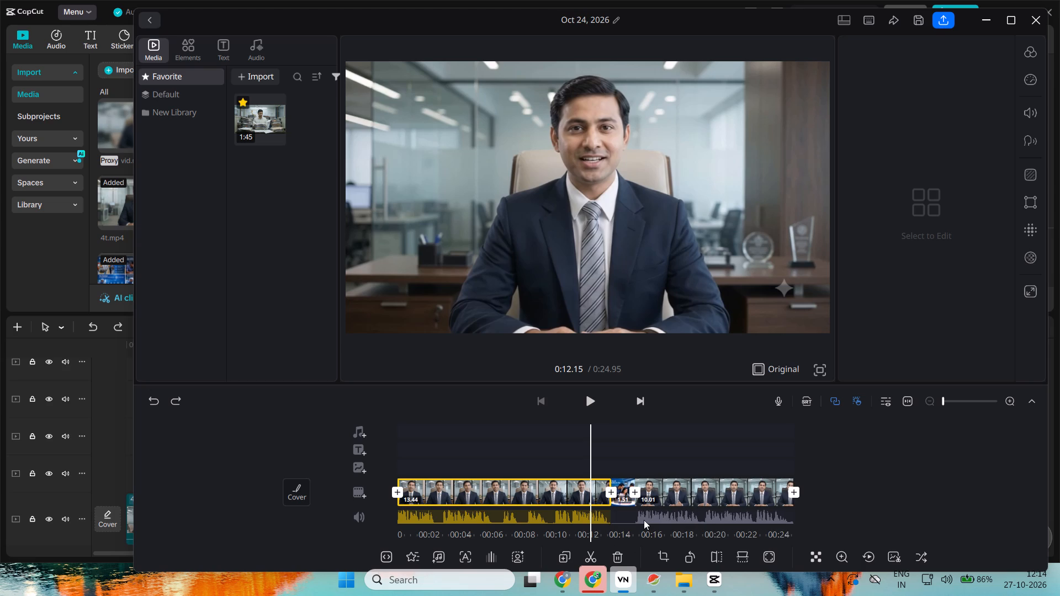
pyautogui.hotkey('ctrl', 'z')
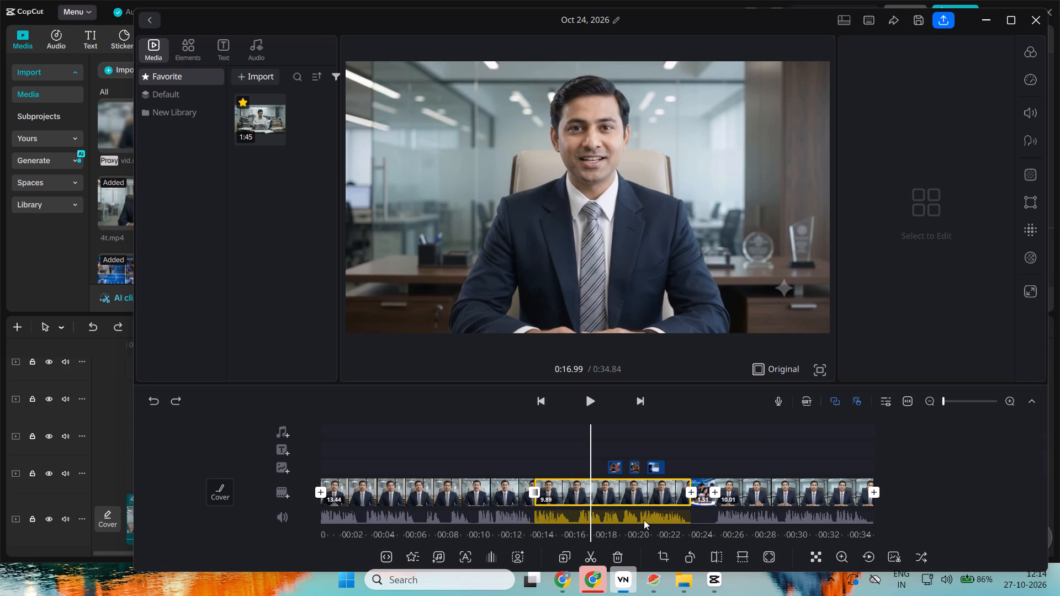
pyautogui.hotkey('ctrl', 'z')
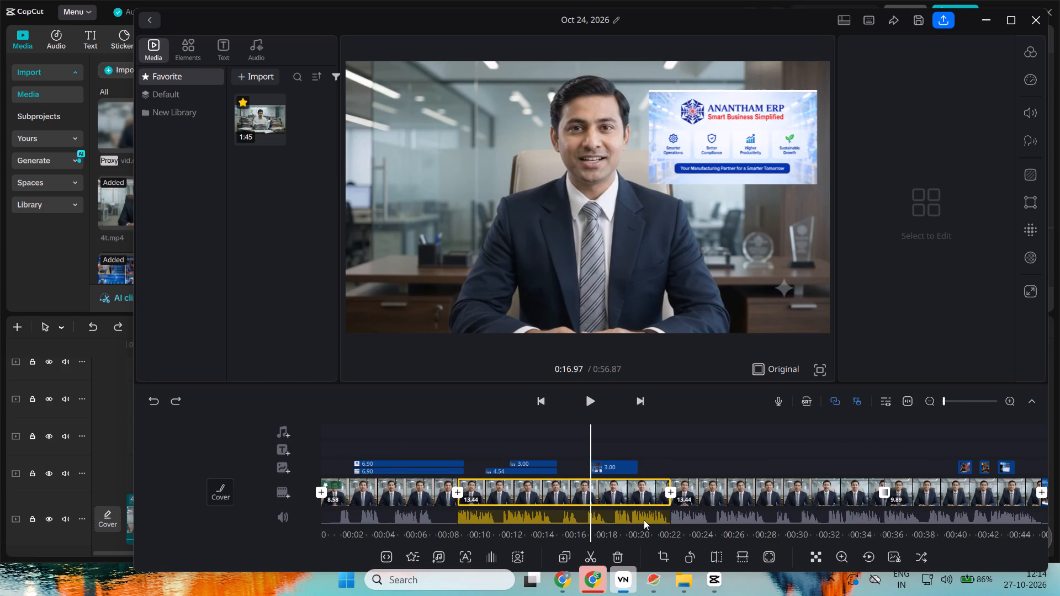
pyautogui.hotkey('ctrl', 'z')
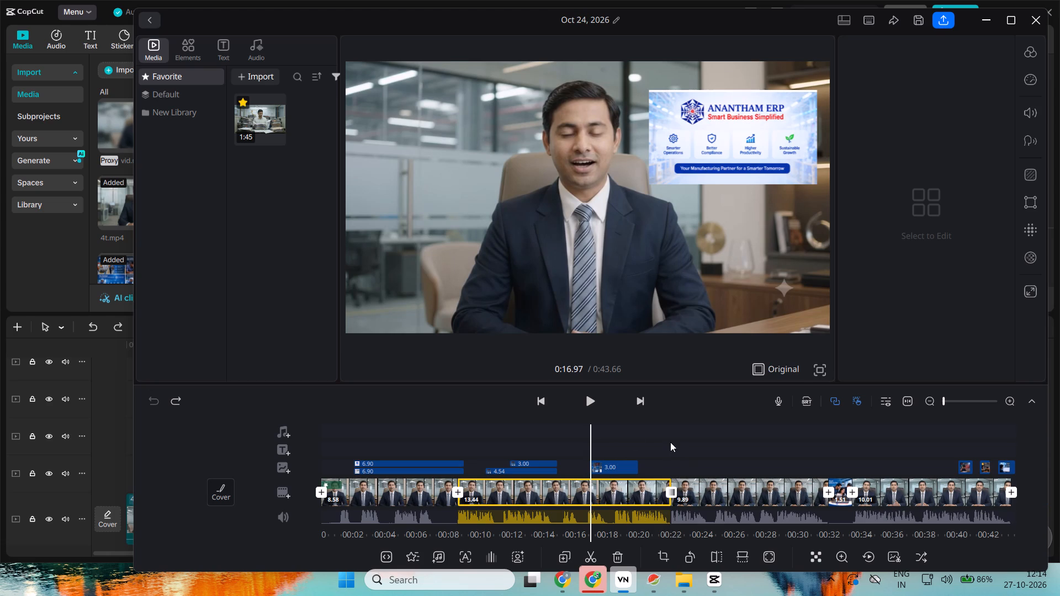
# Play back and skim the 13.44-second and 9.89-second clips on the main track to check their content.
pyautogui.click(703, 480)
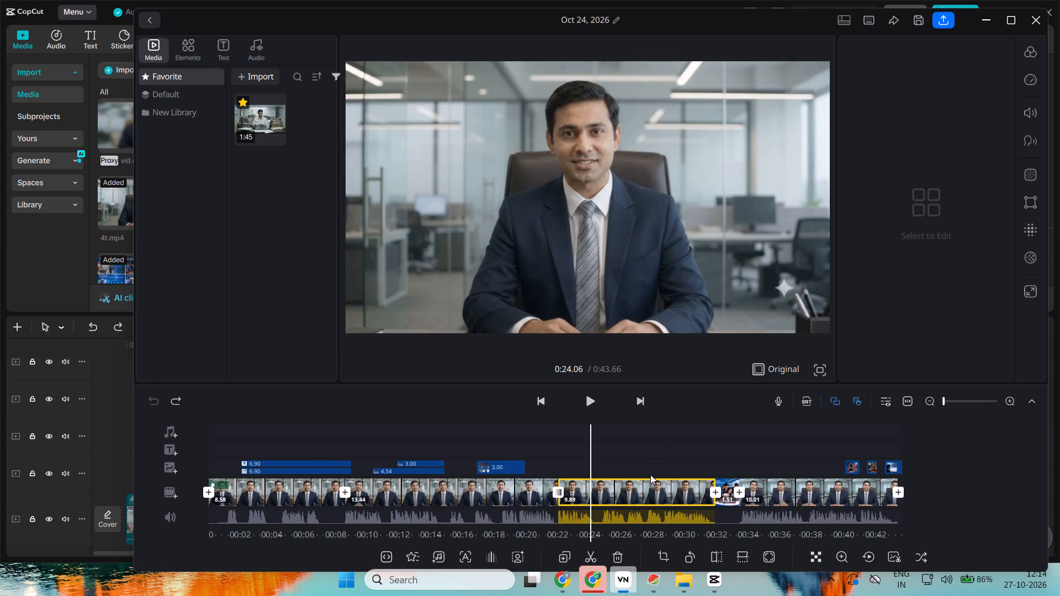
pyautogui.press('space')
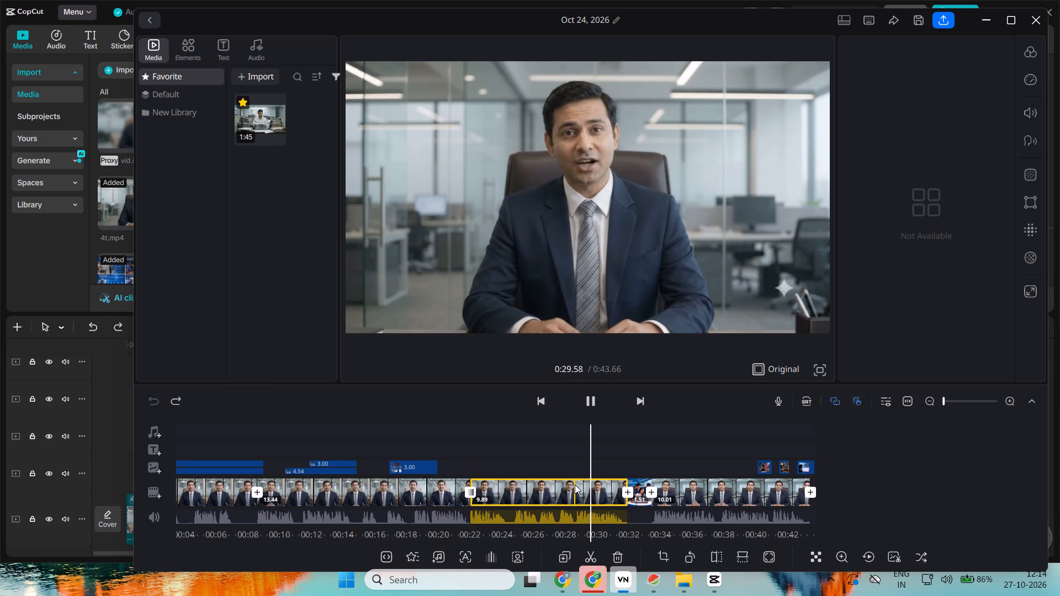
pyautogui.click(411, 427)
pyautogui.click(358, 498)
pyautogui.click(358, 498)
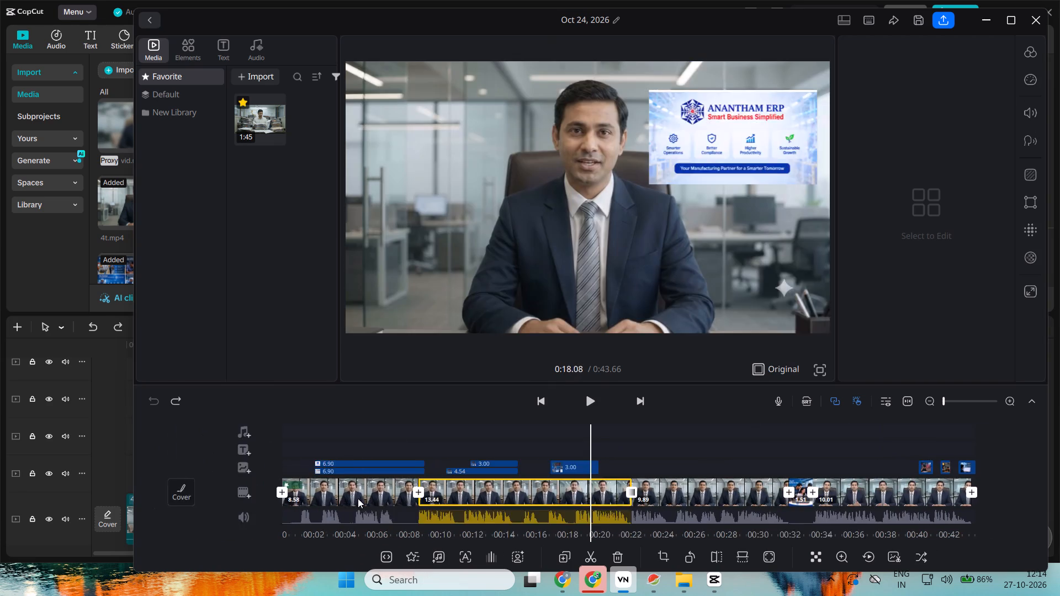
pyautogui.click(777, 500)
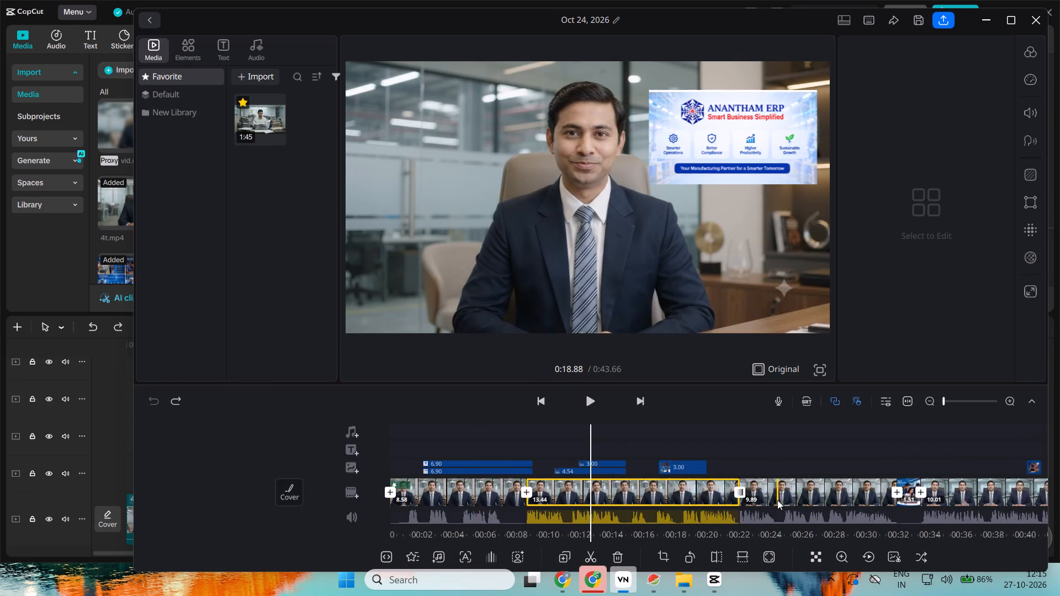
pyautogui.press('space')
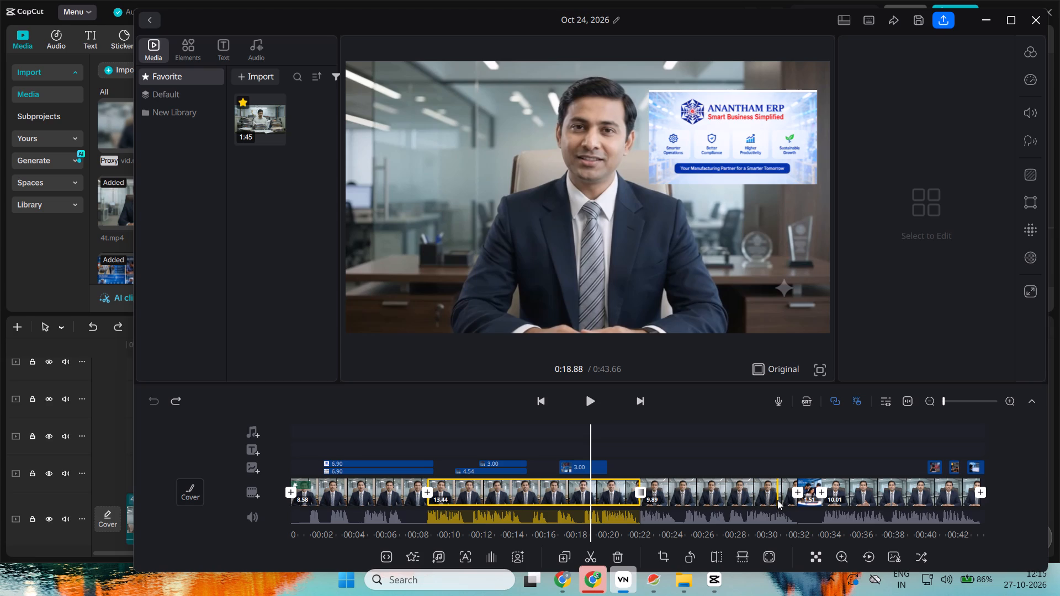
pyautogui.hotkey('ctrl', 'z')
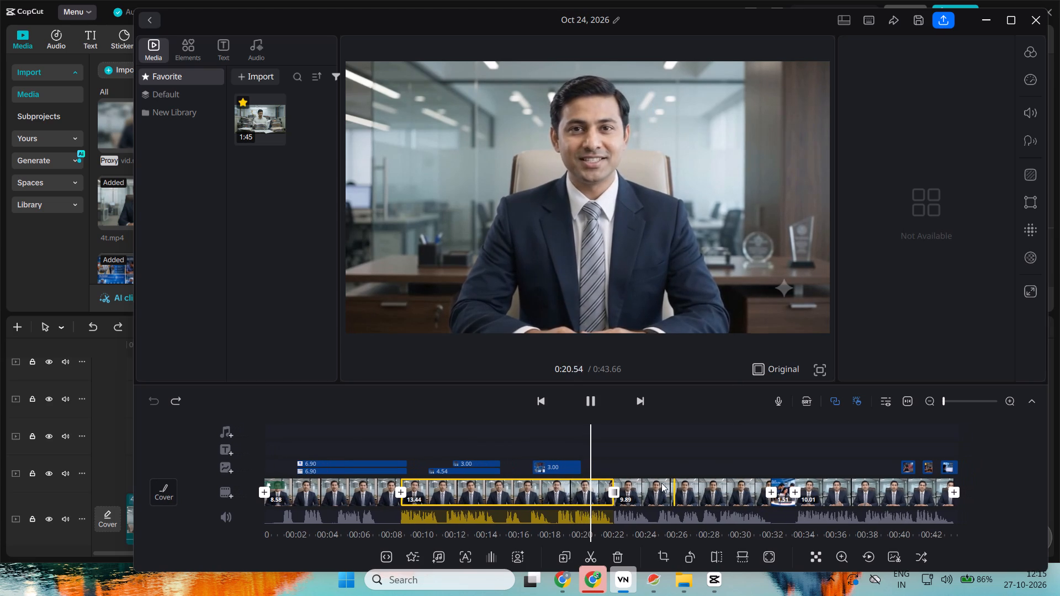
pyautogui.click(656, 464)
pyautogui.click(623, 481)
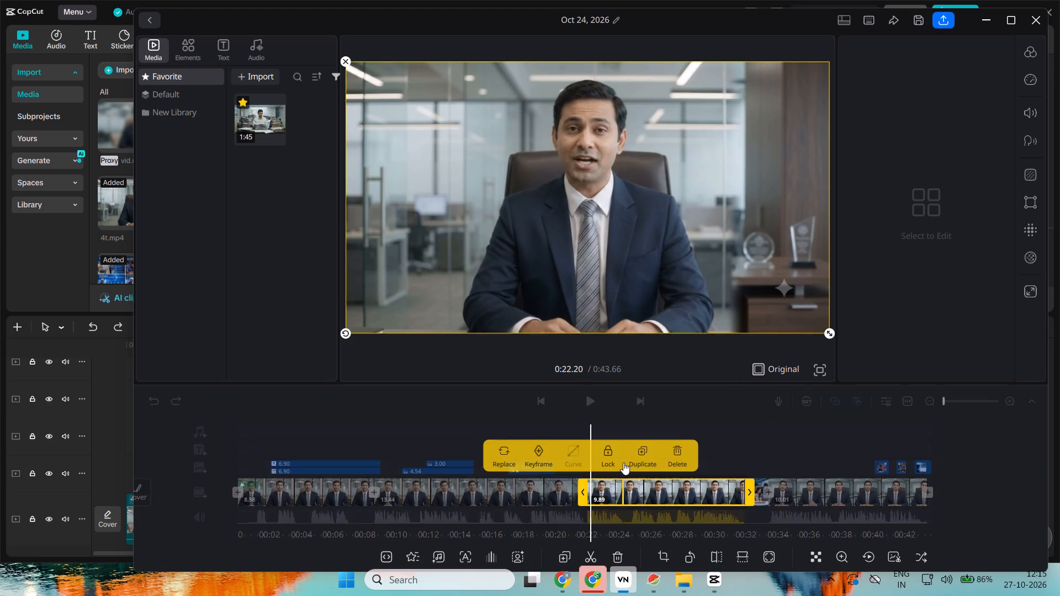
pyautogui.click(725, 446)
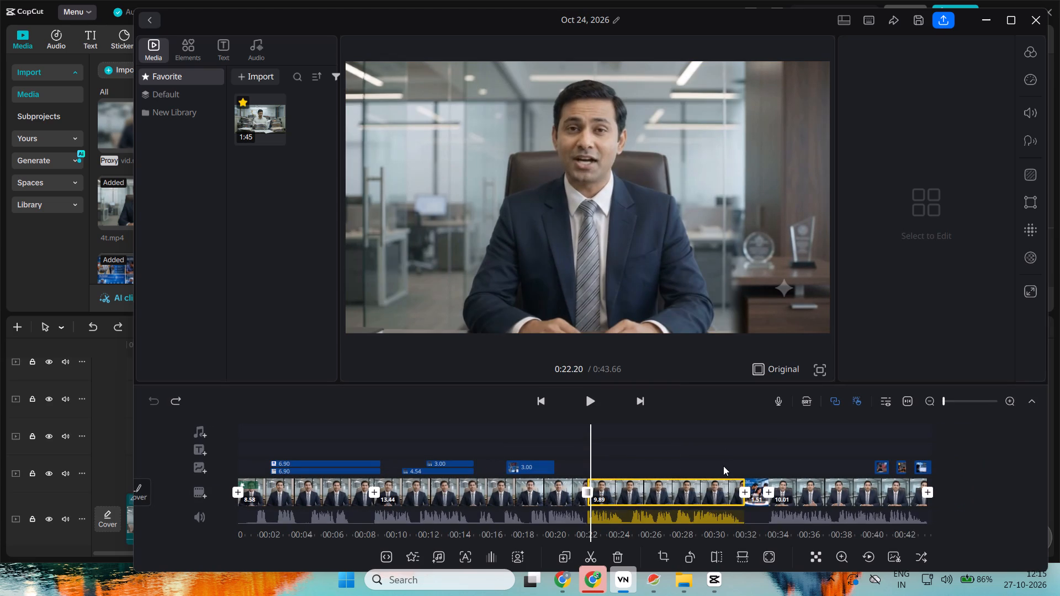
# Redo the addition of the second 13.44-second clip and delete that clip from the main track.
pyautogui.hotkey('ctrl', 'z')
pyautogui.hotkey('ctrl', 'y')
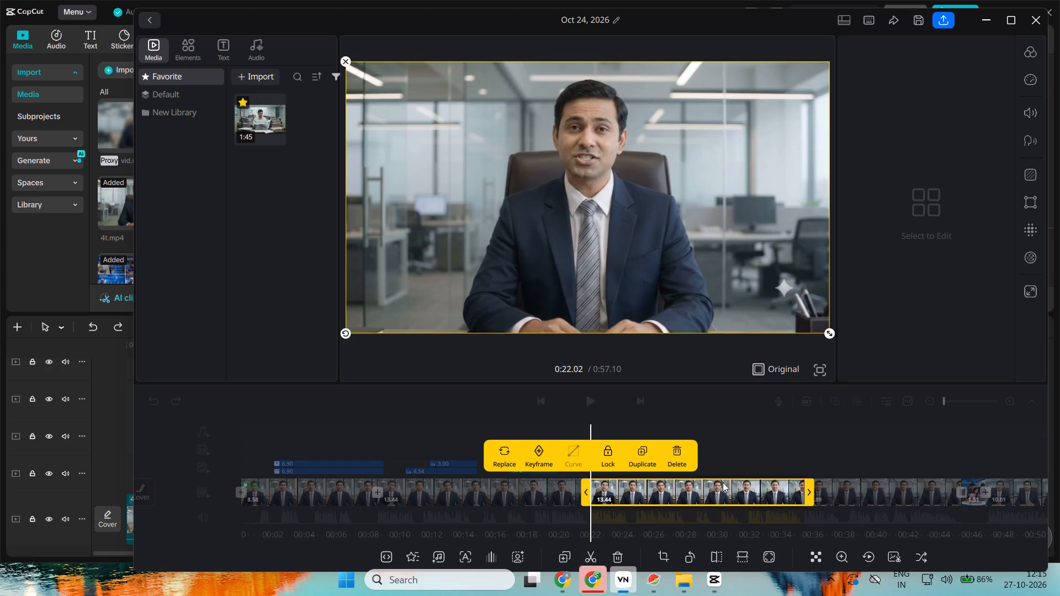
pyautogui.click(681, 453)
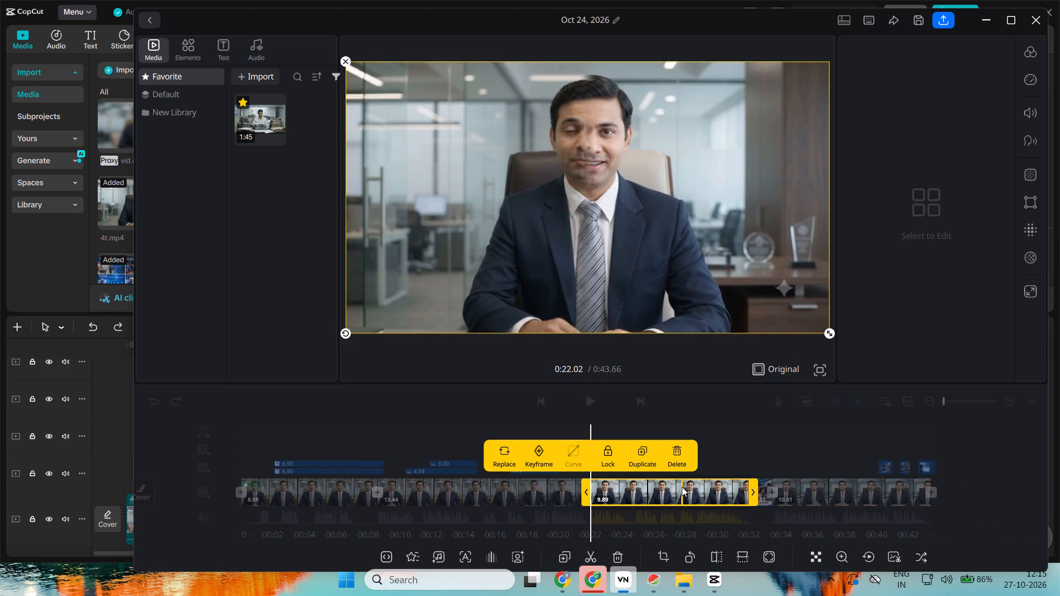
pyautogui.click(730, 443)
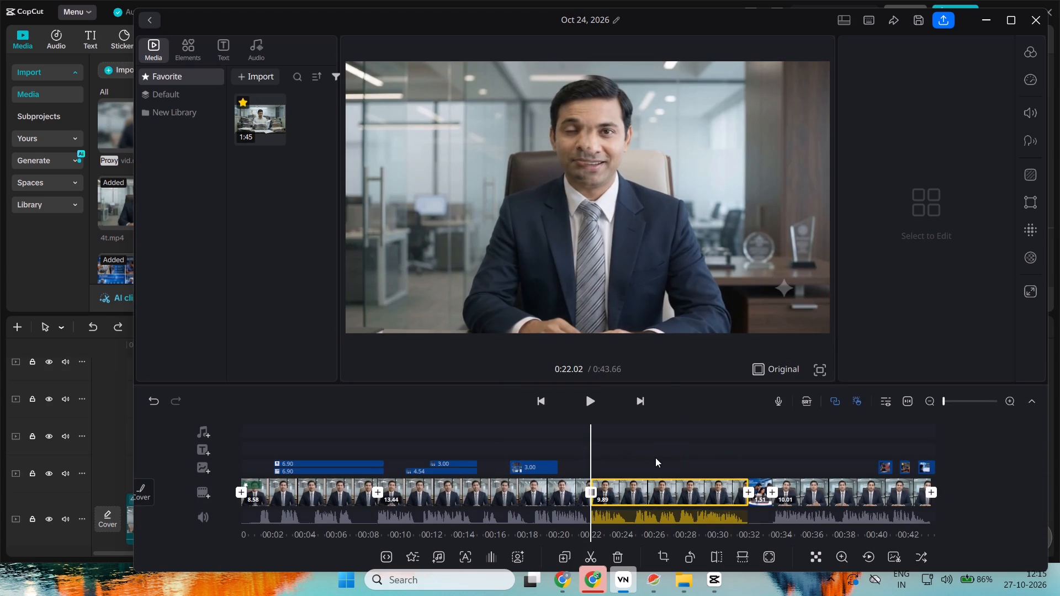
# Move the "System ki kamiya" image overlay from the last clip back to about 0:28, over the 9.89-second clip.
pyautogui.click(655, 457)
pyautogui.click(883, 464)
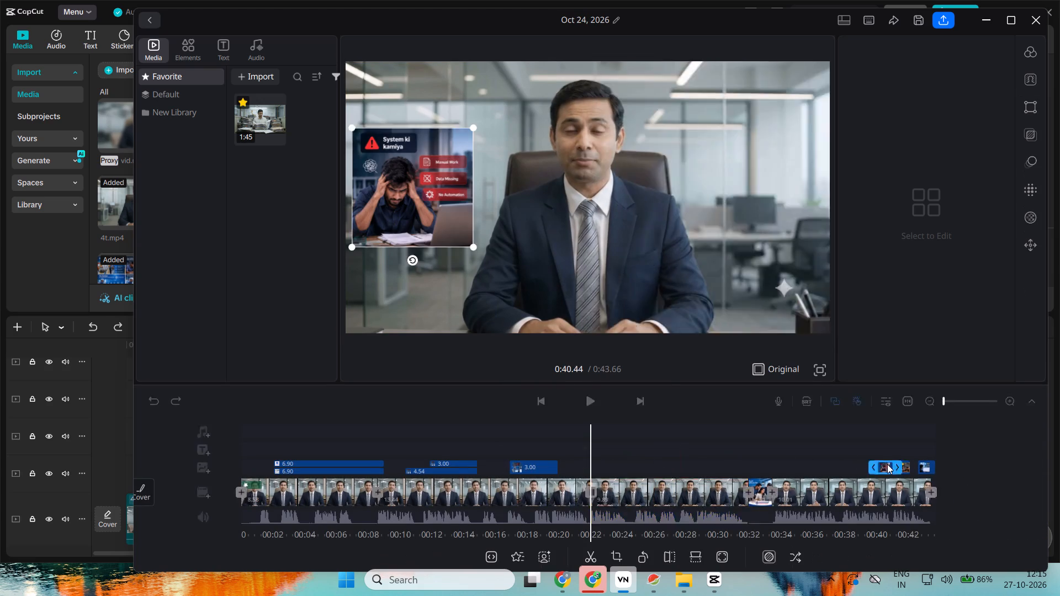
pyautogui.click(534, 489)
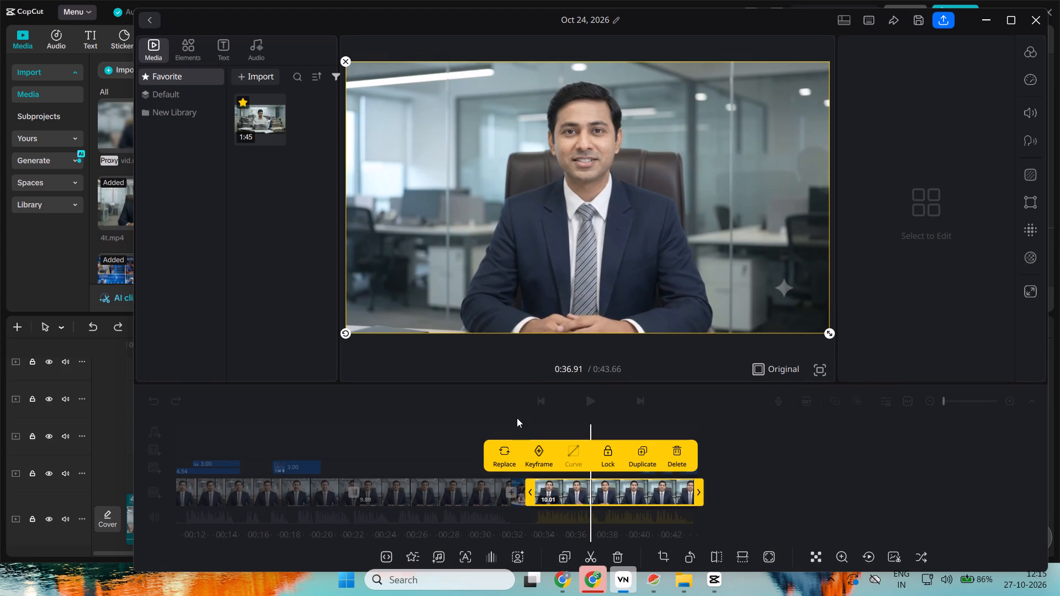
pyautogui.click(469, 409)
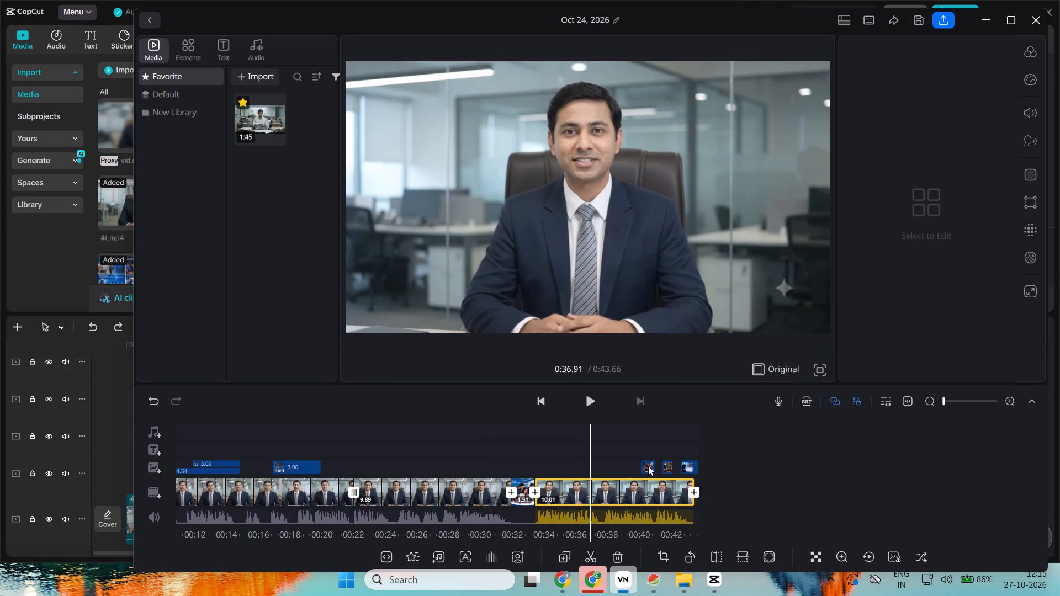
pyautogui.click(648, 466)
pyautogui.moveTo(587, 470); pyautogui.dragTo(385, 471)
pyautogui.moveTo(610, 466); pyautogui.dragTo(431, 476)
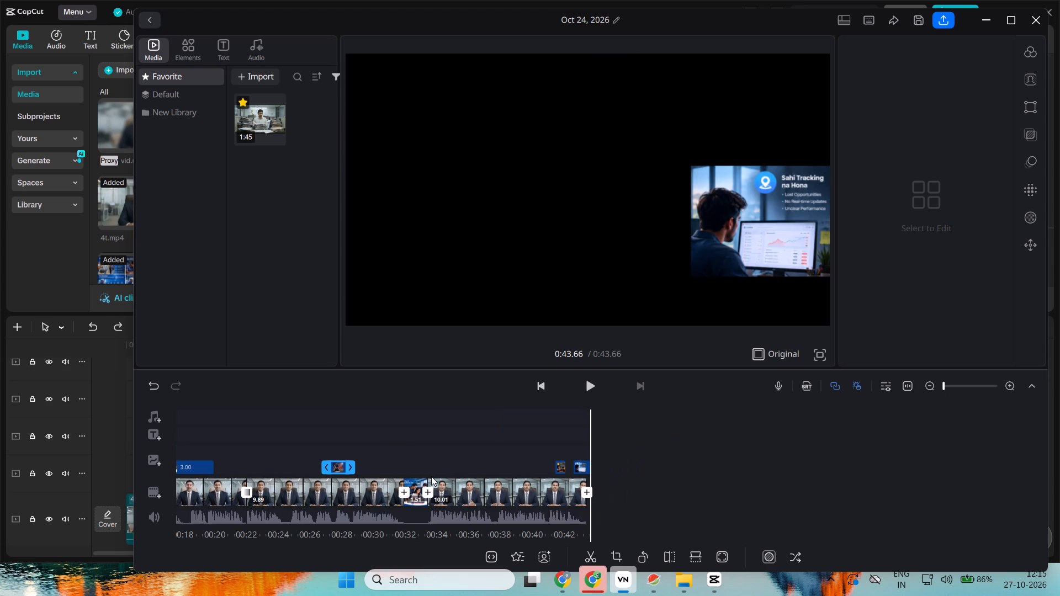
pyautogui.moveTo(431, 476); pyautogui.dragTo(435, 475)
# Move the "Kharab Management" image overlay back to about 0:29, just after the "System ki kamiya" overlay.
pyautogui.click(561, 467)
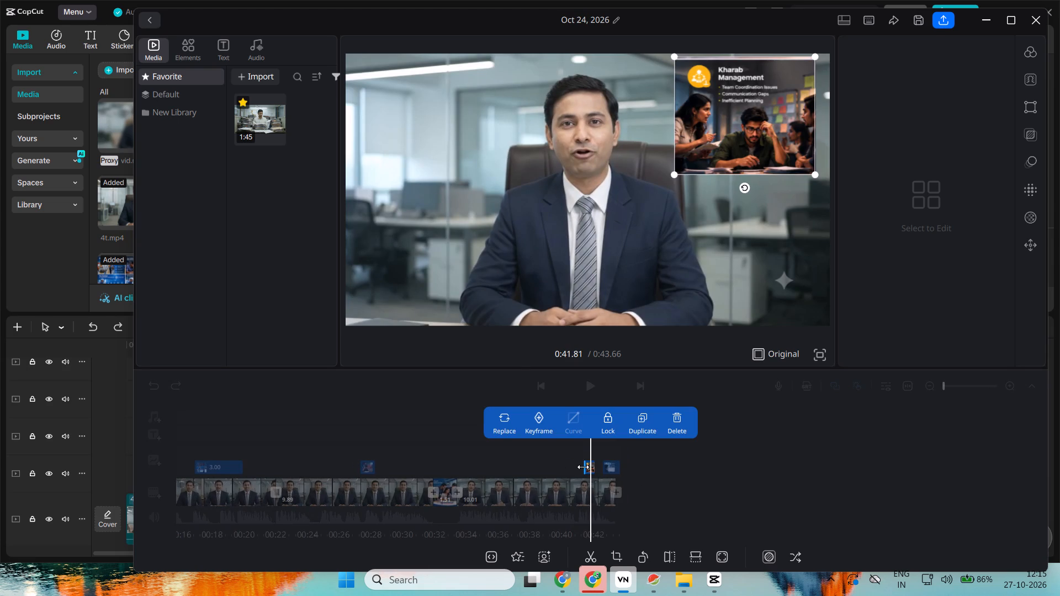
pyautogui.moveTo(589, 467); pyautogui.dragTo(394, 465)
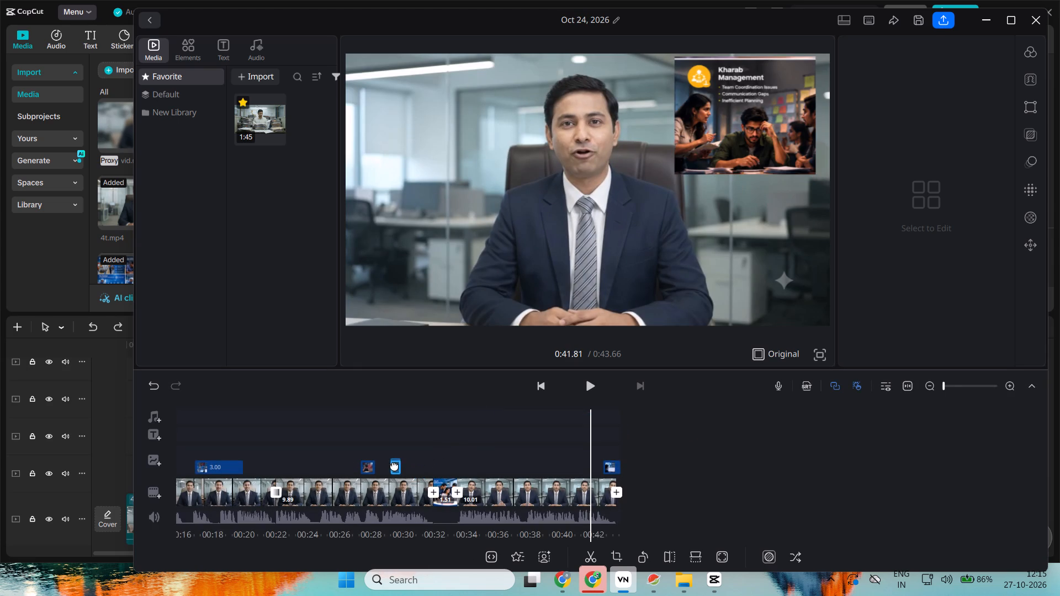
pyautogui.moveTo(394, 465); pyautogui.dragTo(385, 464)
# Move the "Sahi Tracking na Hona" image overlay back to about 0:30, just after the "Kharab Management" overlay.
pyautogui.click(610, 461)
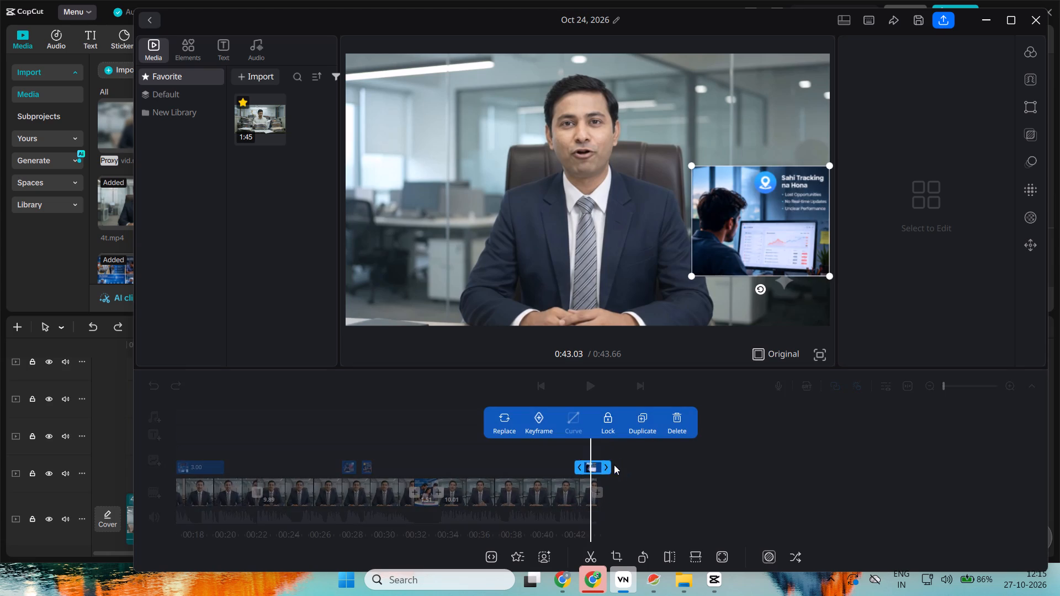
pyautogui.moveTo(592, 464); pyautogui.dragTo(381, 461)
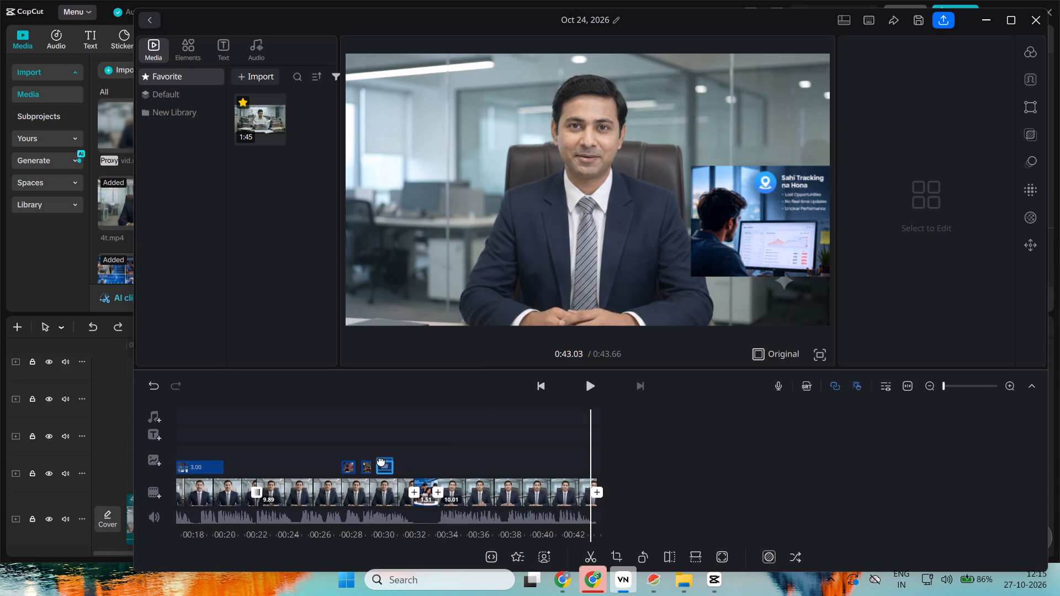
pyautogui.moveTo(381, 461); pyautogui.dragTo(387, 463)
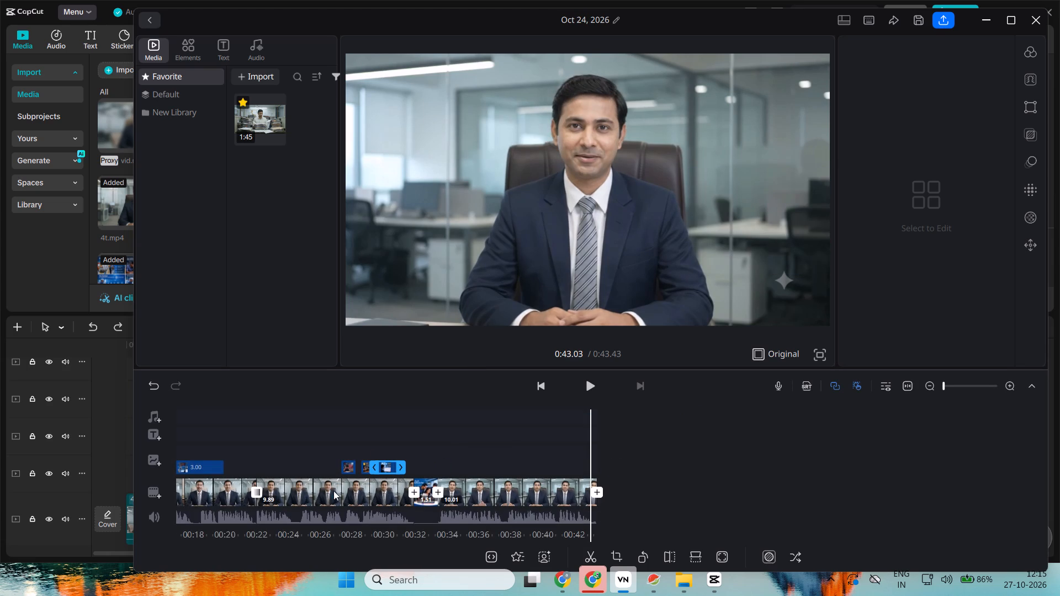
# Play back the 9.89-second clip and shift the "System ki kamiya" overlay slightly earlier, to about 0:27.
pyautogui.click(323, 488)
pyautogui.press('space')
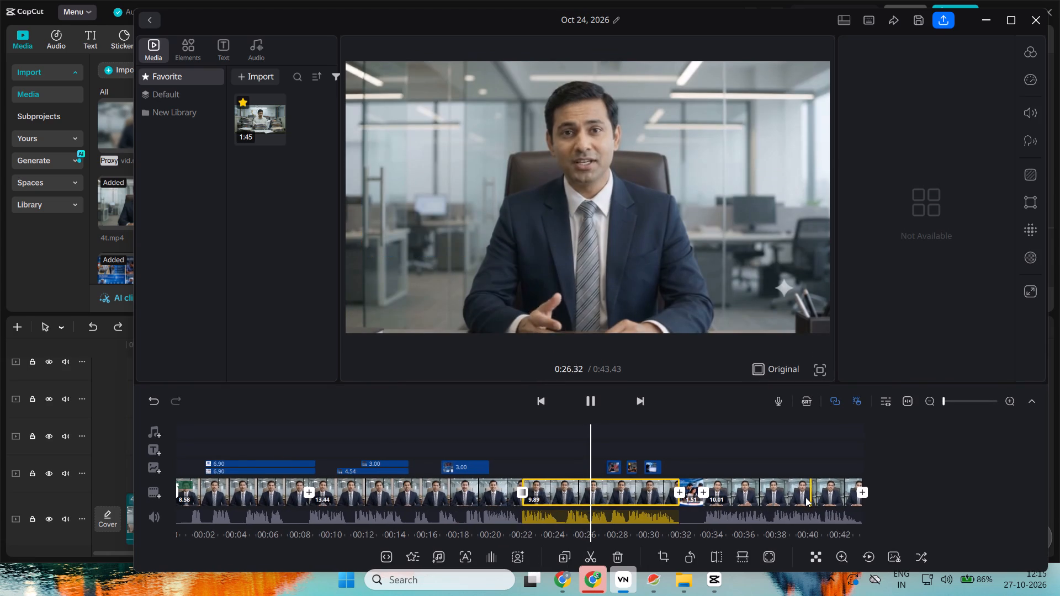
pyautogui.press('space')
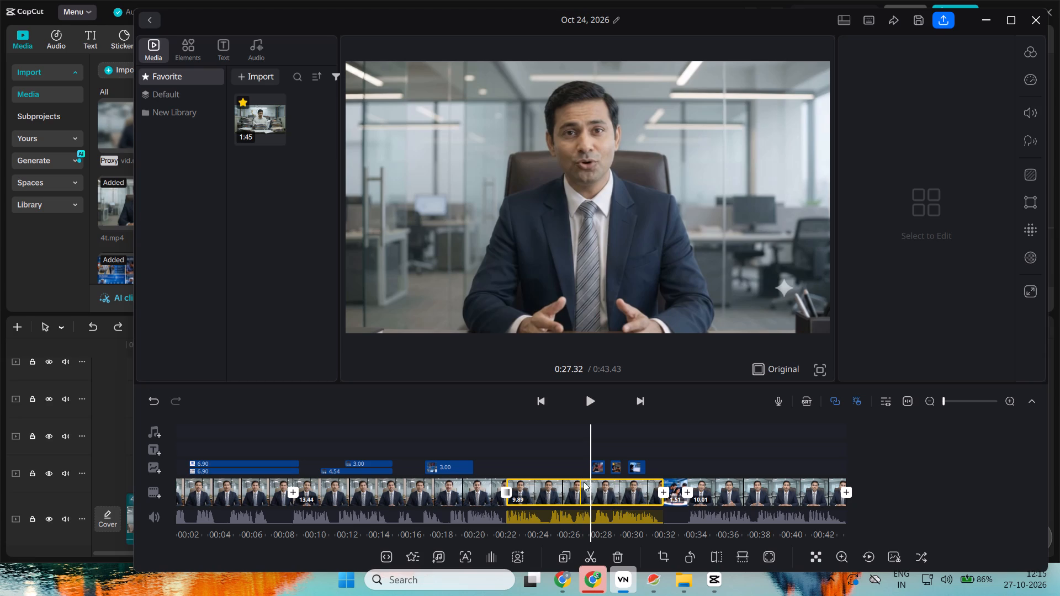
pyautogui.moveTo(593, 467); pyautogui.dragTo(580, 467)
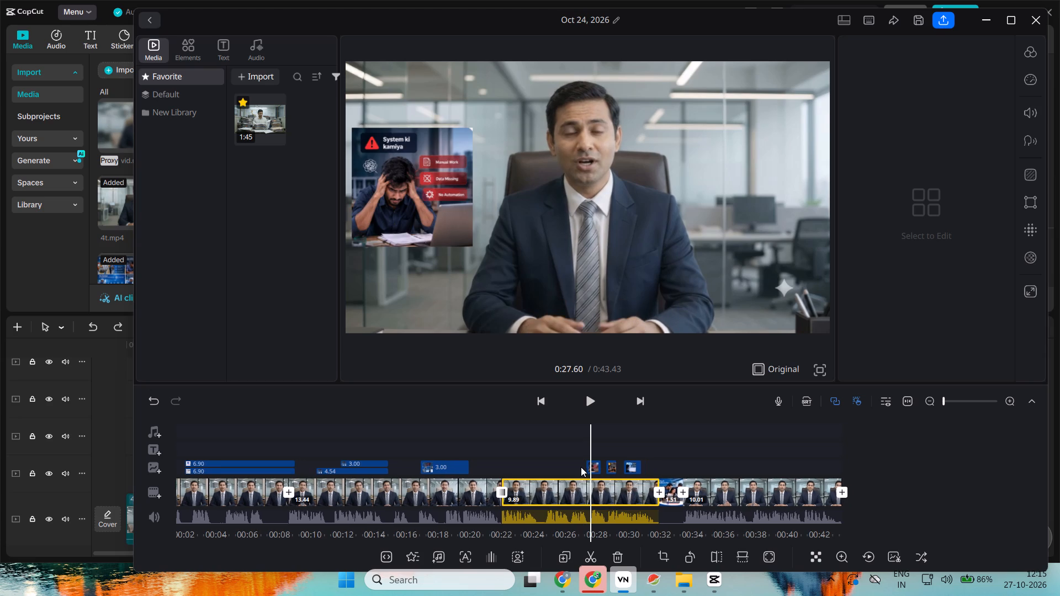
pyautogui.click(592, 465)
pyautogui.moveTo(593, 465); pyautogui.dragTo(586, 463)
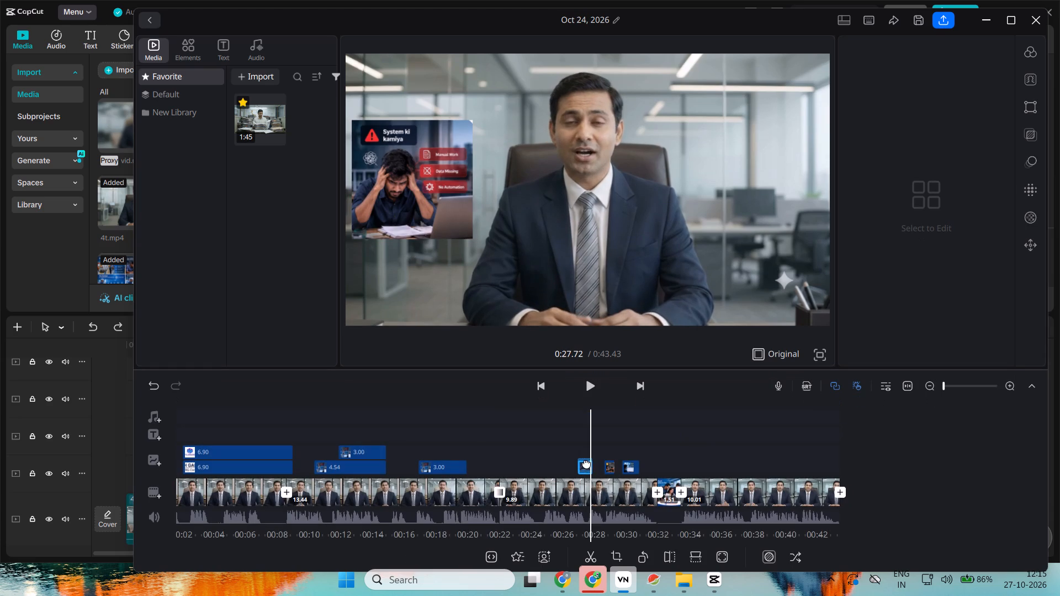
pyautogui.moveTo(586, 463); pyautogui.dragTo(584, 463)
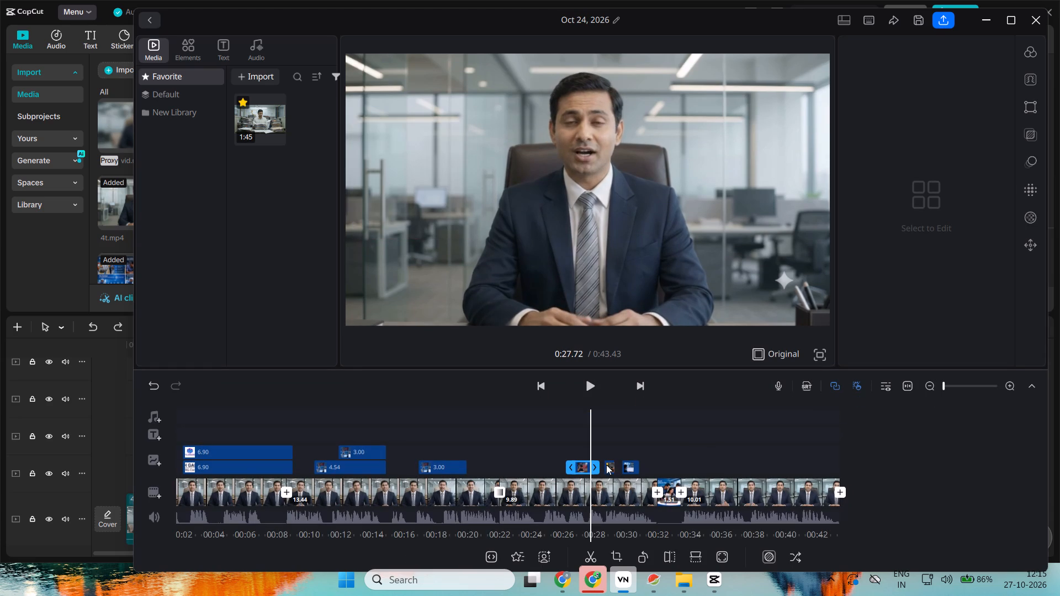
# Shift the "Kharab Management" overlay slightly earlier over the 9.89-second clip.
pyautogui.click(609, 465)
pyautogui.click(596, 464)
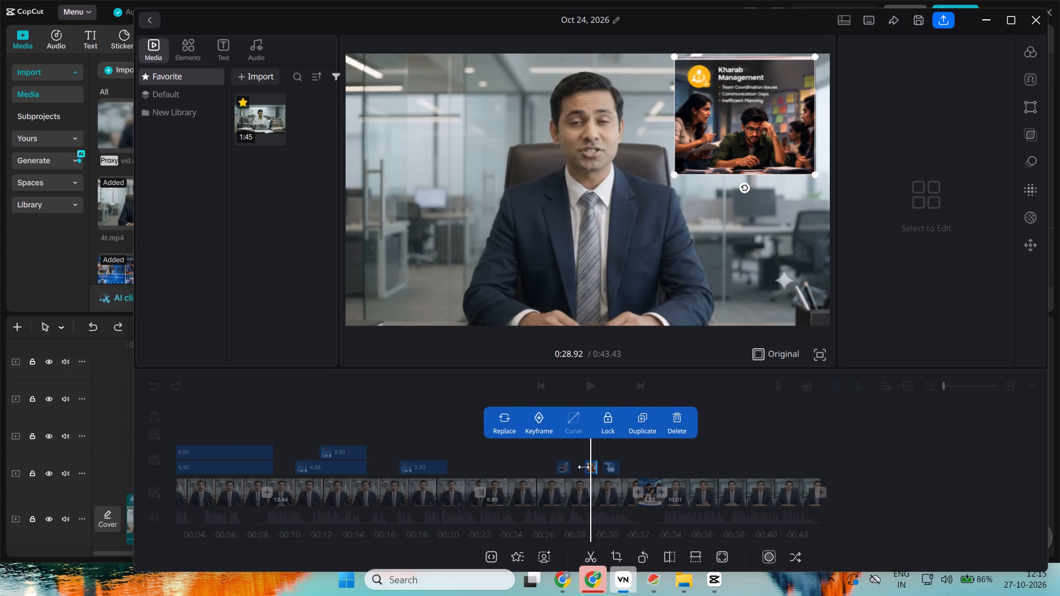
pyautogui.click(590, 467)
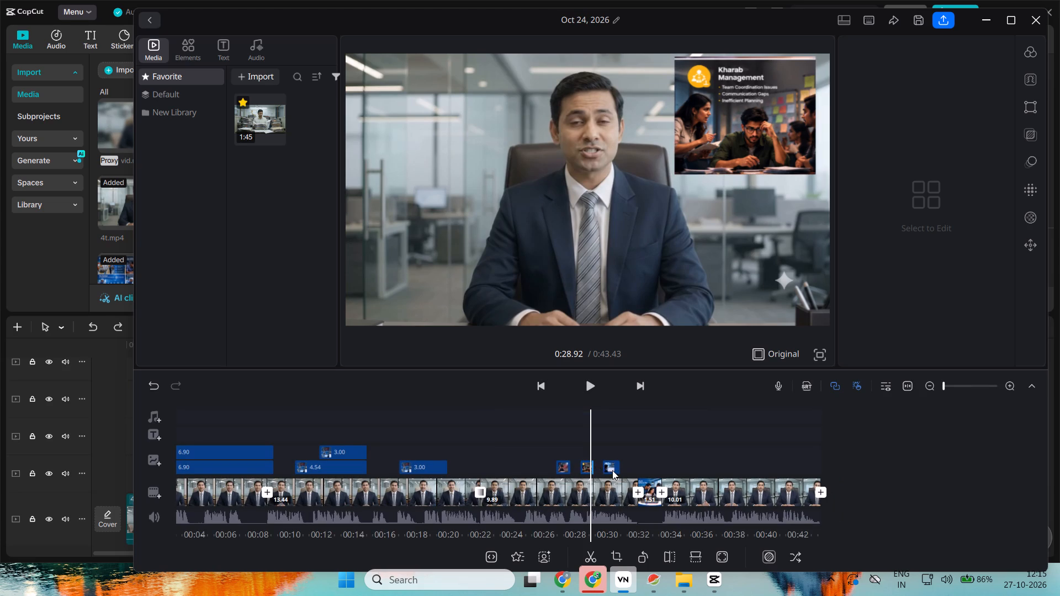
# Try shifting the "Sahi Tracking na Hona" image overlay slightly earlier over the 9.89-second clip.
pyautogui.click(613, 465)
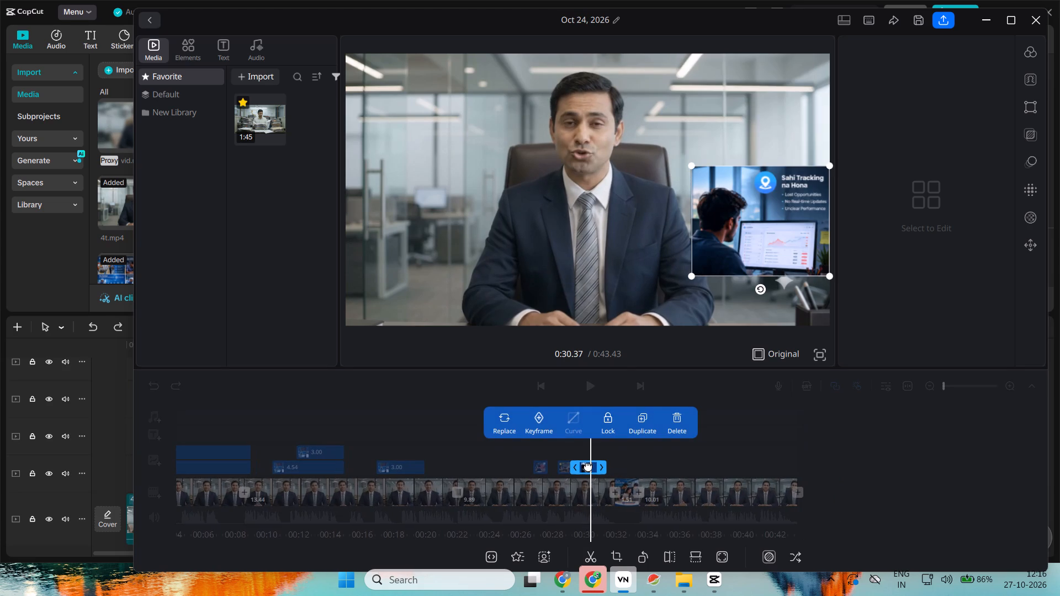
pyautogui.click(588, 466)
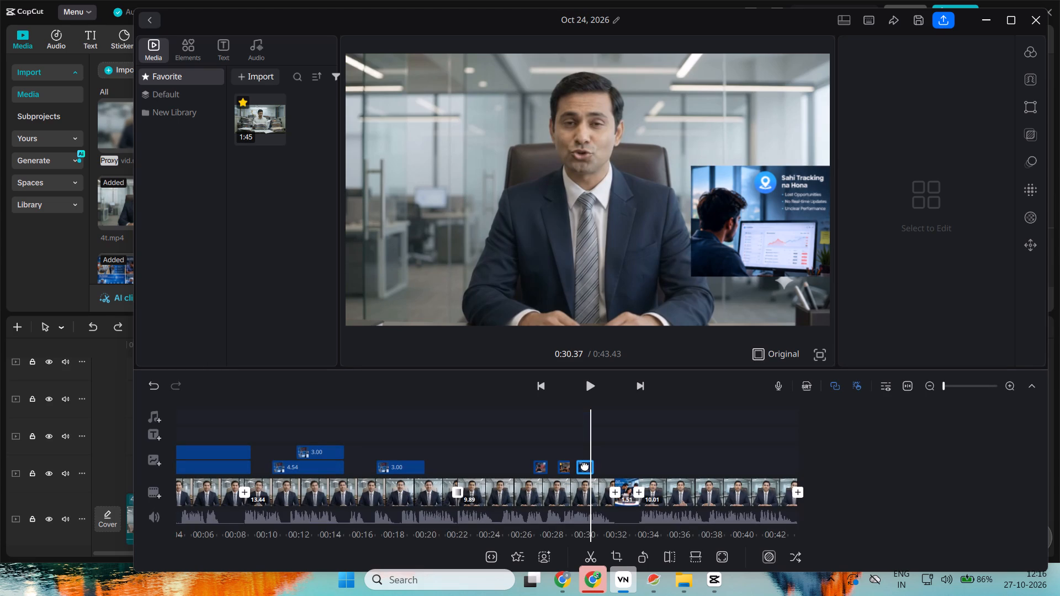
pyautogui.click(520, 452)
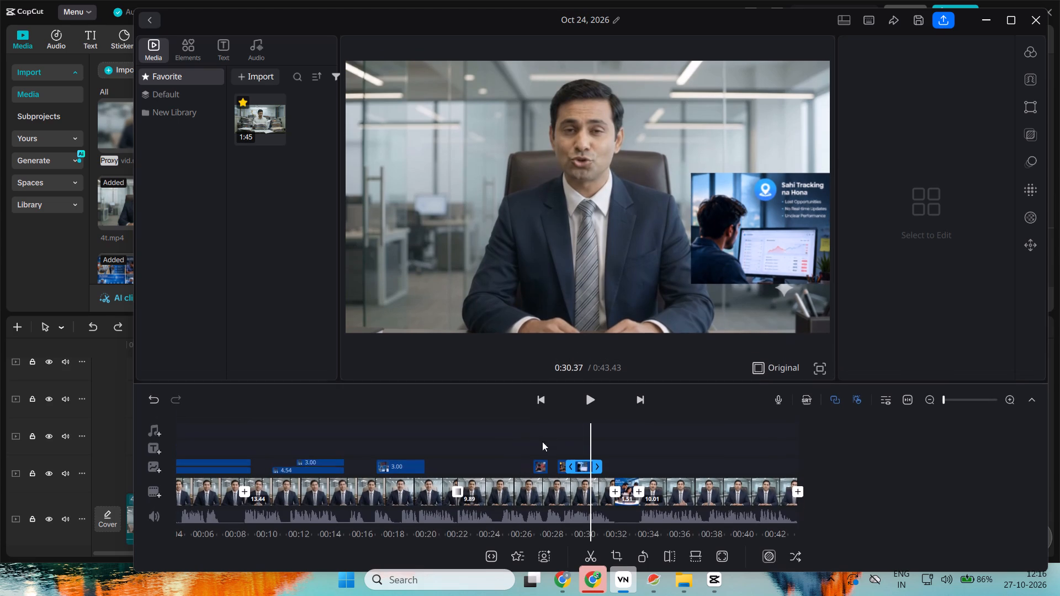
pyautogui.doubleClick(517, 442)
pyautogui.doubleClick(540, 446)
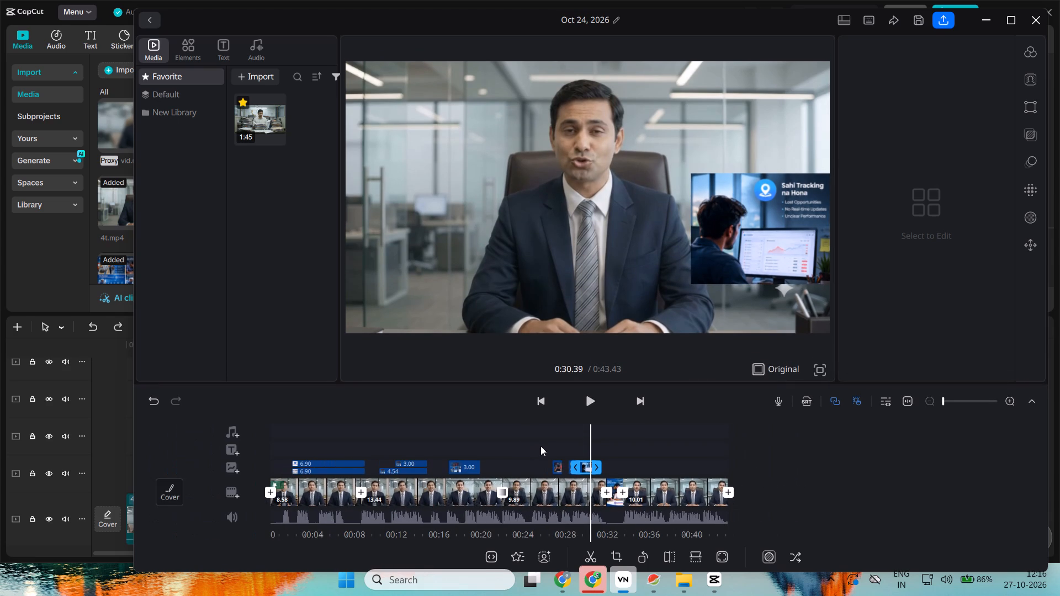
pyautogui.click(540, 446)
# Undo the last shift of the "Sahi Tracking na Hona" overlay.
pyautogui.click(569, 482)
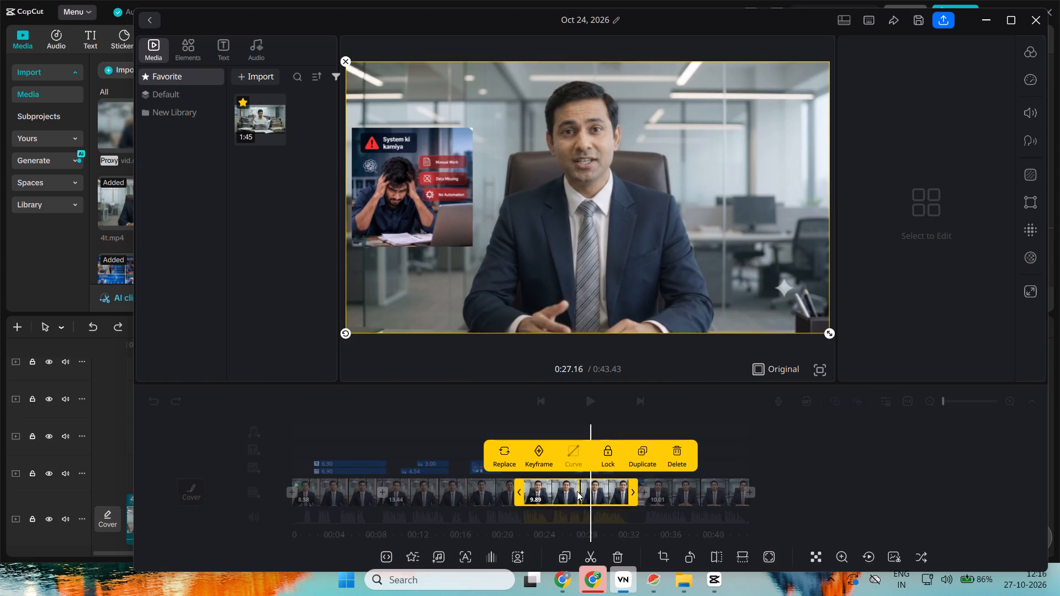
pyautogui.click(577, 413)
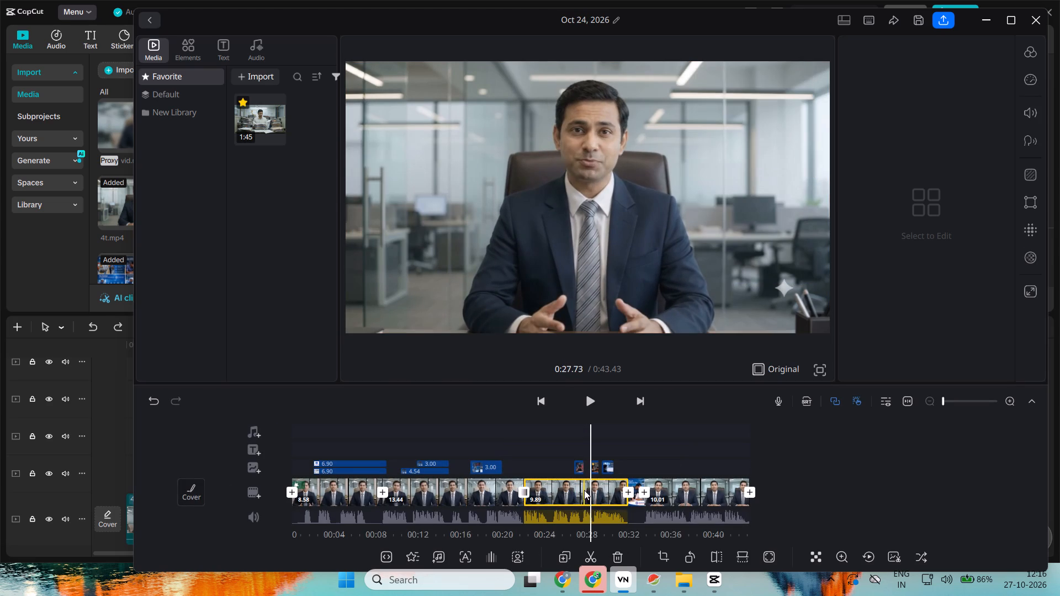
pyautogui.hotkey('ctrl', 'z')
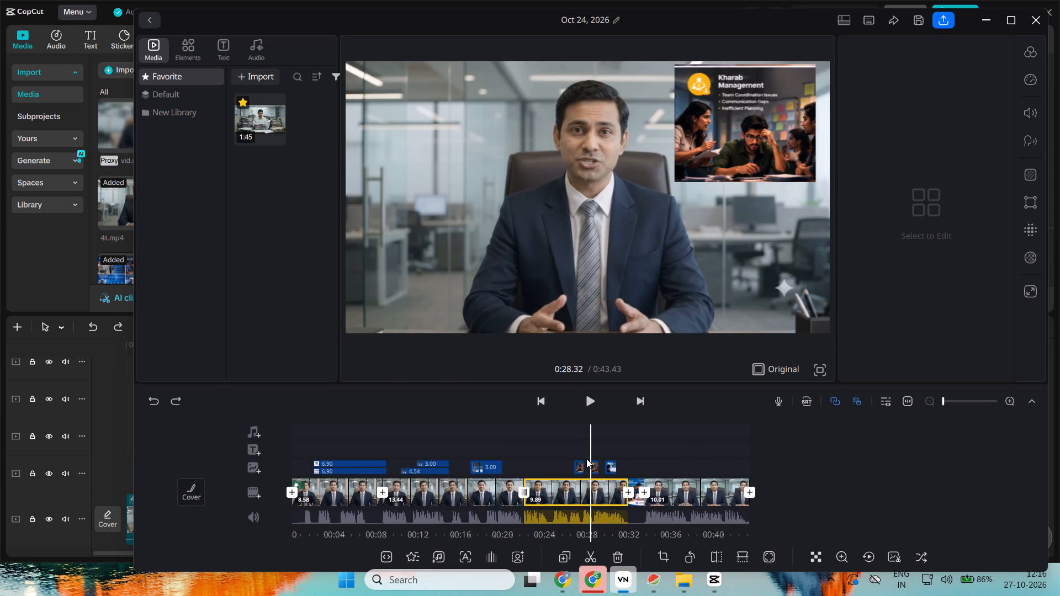
# Play back the 9.89-second clip from about 0:25 to check the "System ki kamiya" and "Kharab Management" overlay timing against the speech.
pyautogui.click(583, 454)
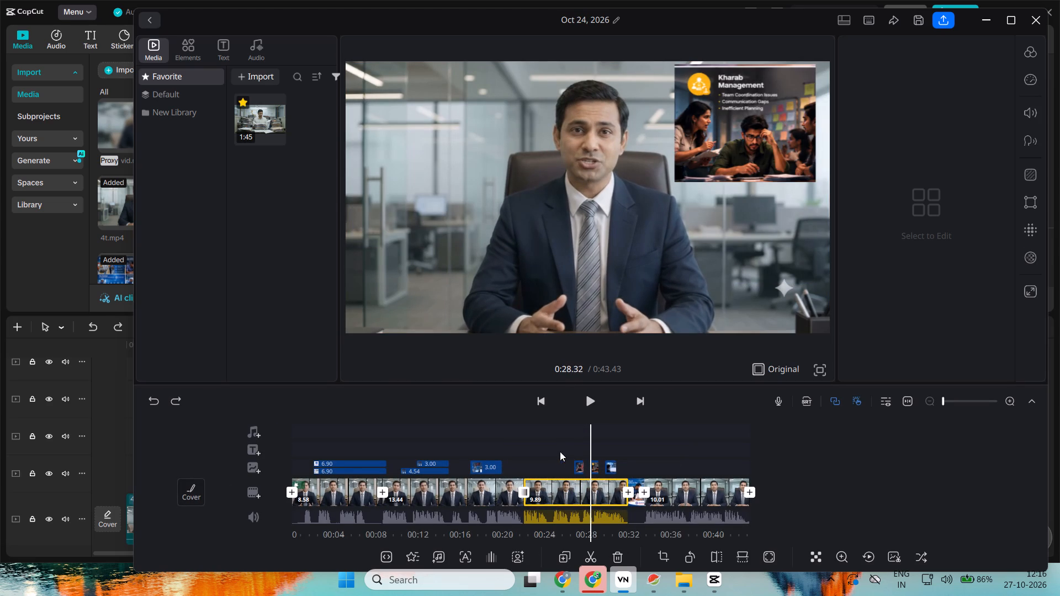
pyautogui.keyDown('ctrl'); pyautogui.scroll(-3, 559, 452); pyautogui.keyUp('ctrl')
pyautogui.scroll(3, 558, 452)
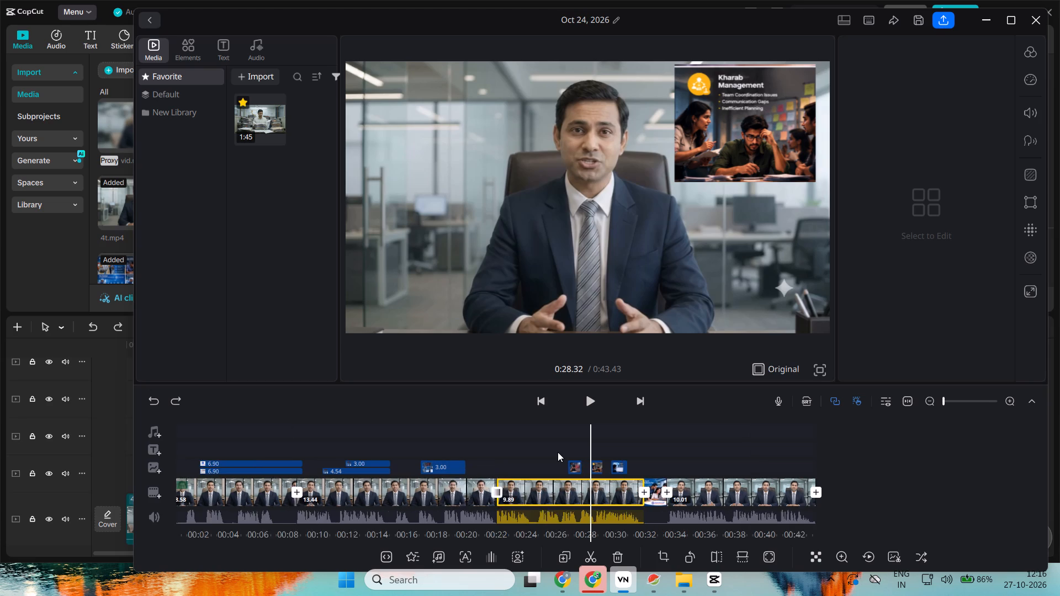
pyautogui.keyDown('ctrl'); pyautogui.scroll(2, 558, 452); pyautogui.keyUp('ctrl')
pyautogui.click(558, 452)
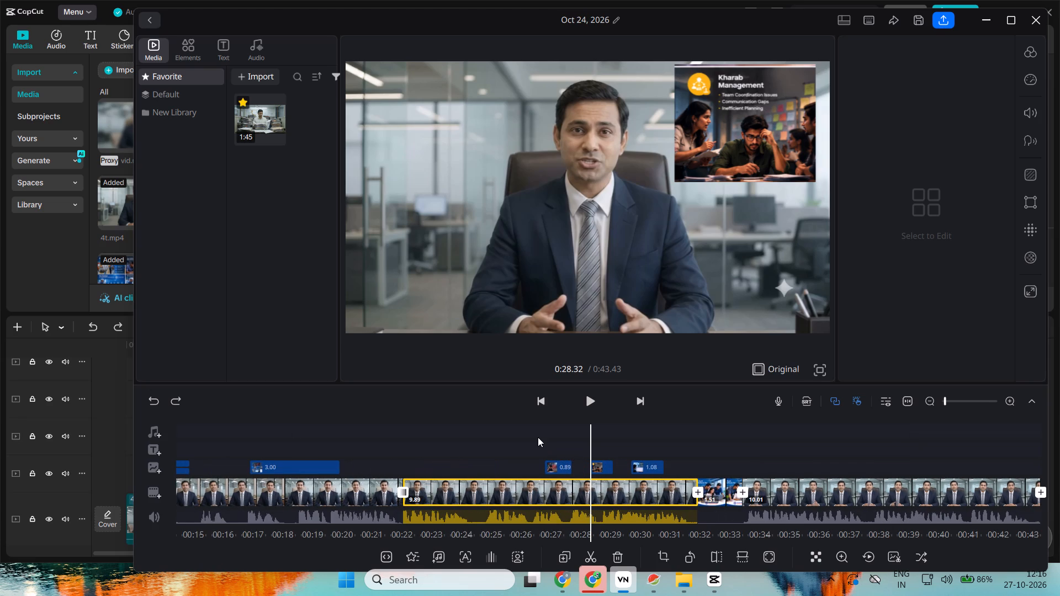
pyautogui.click(538, 437)
pyautogui.click(535, 484)
pyautogui.doubleClick(535, 484)
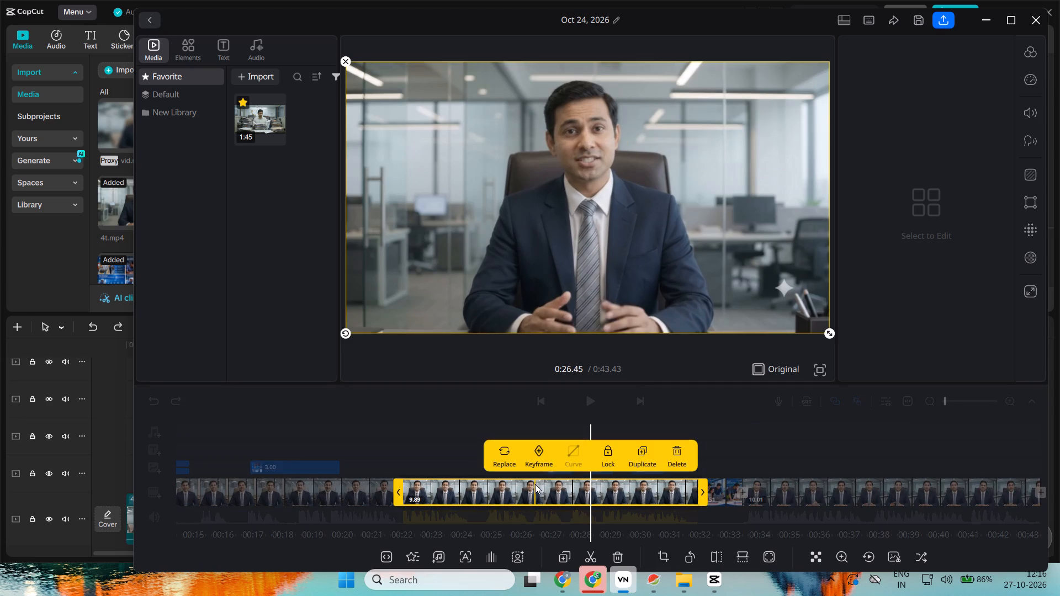
pyautogui.click(567, 418)
pyautogui.press('space')
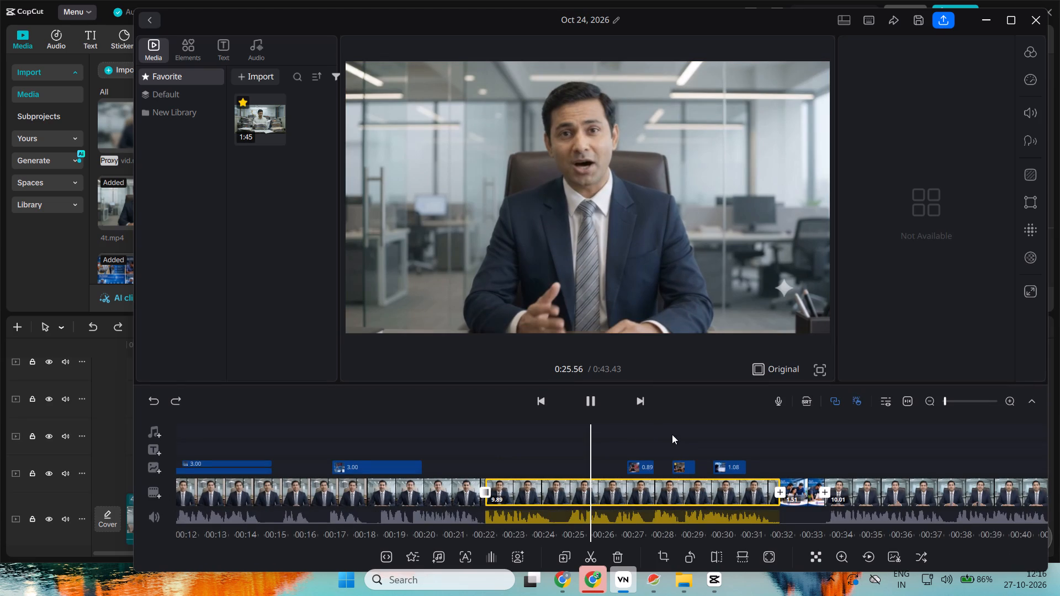
pyautogui.press('space')
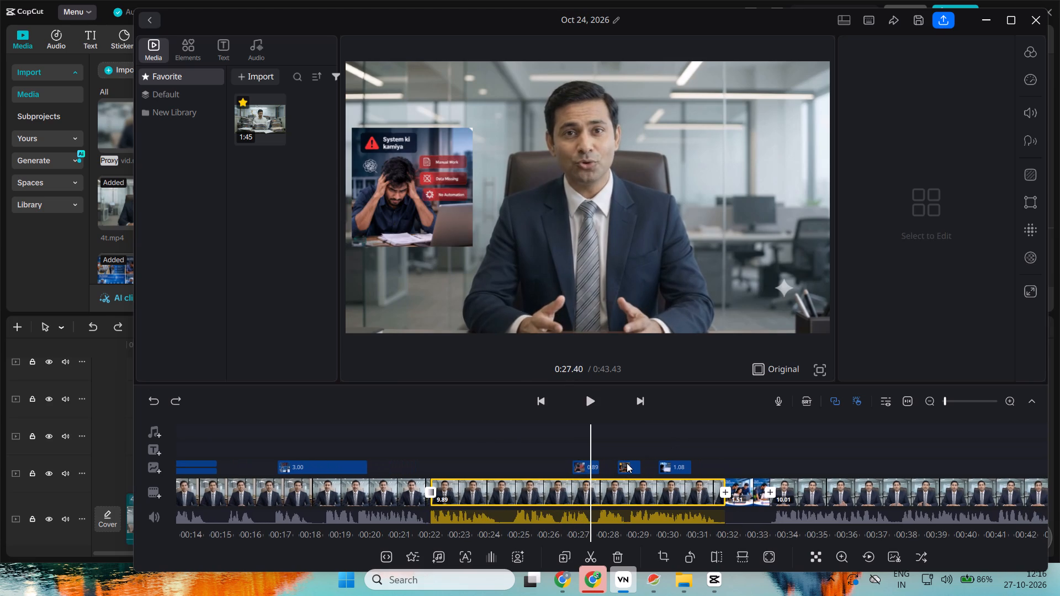
pyautogui.press('space')
pyautogui.press('space')
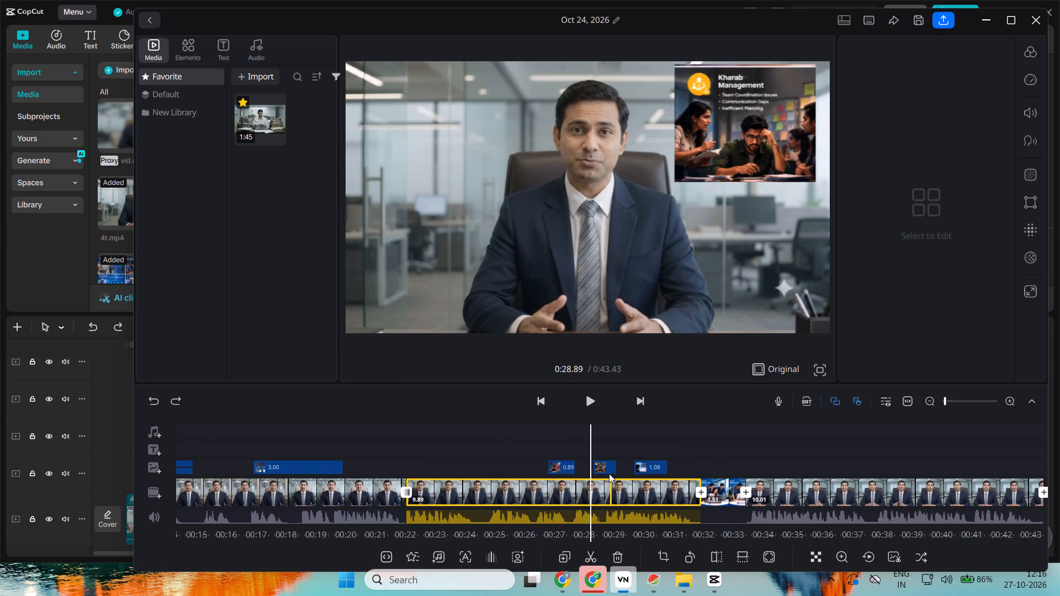
# Shift the "Kharab Management" overlay slightly earlier, to start at about 0:28.
pyautogui.moveTo(607, 464); pyautogui.dragTo(602, 462)
pyautogui.click(602, 462)
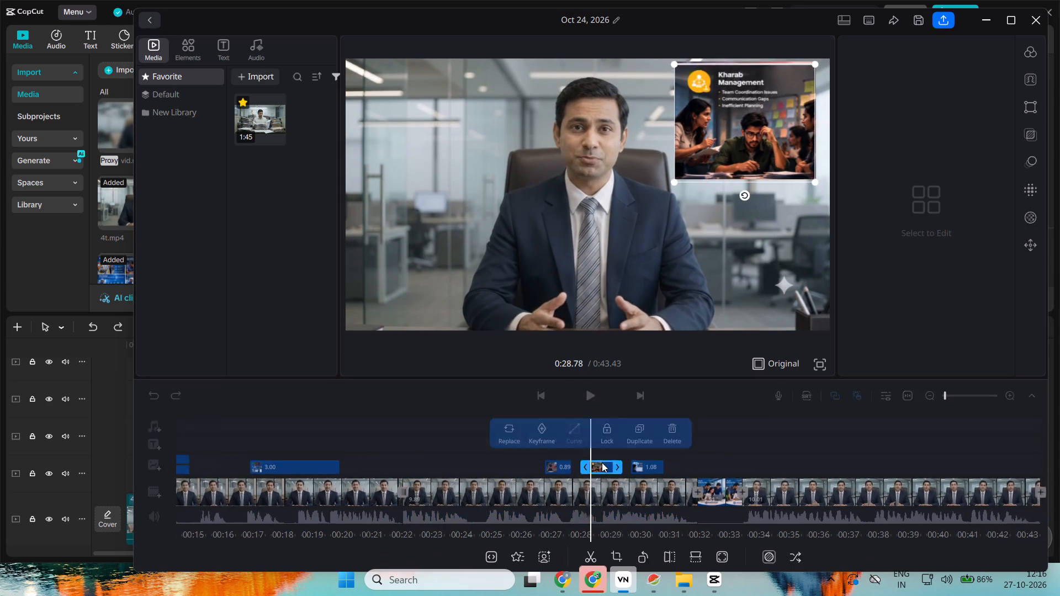
pyautogui.click(588, 464)
pyautogui.moveTo(588, 464); pyautogui.dragTo(582, 464)
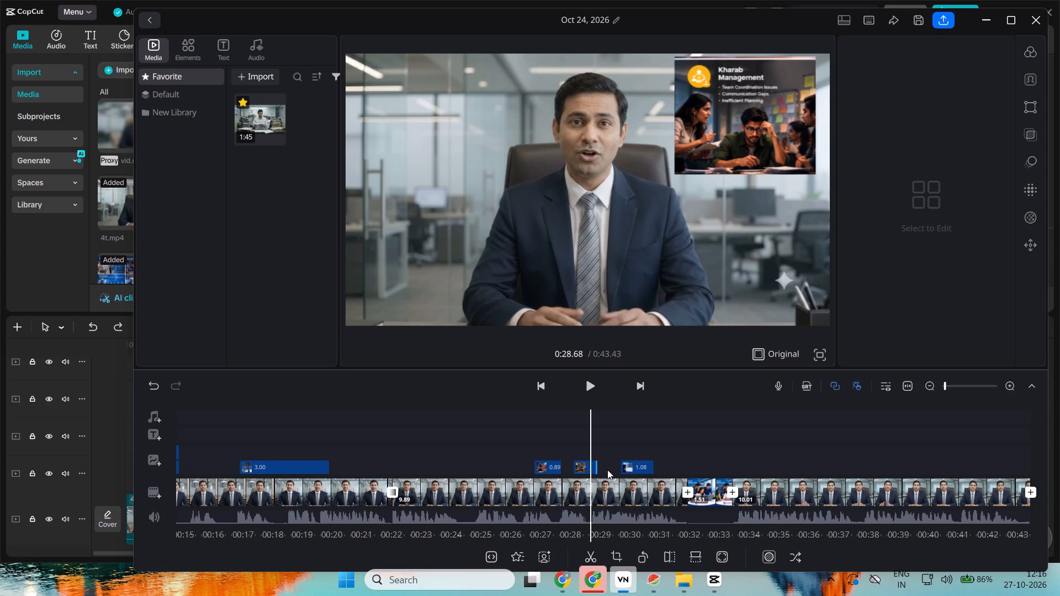
pyautogui.click(560, 447)
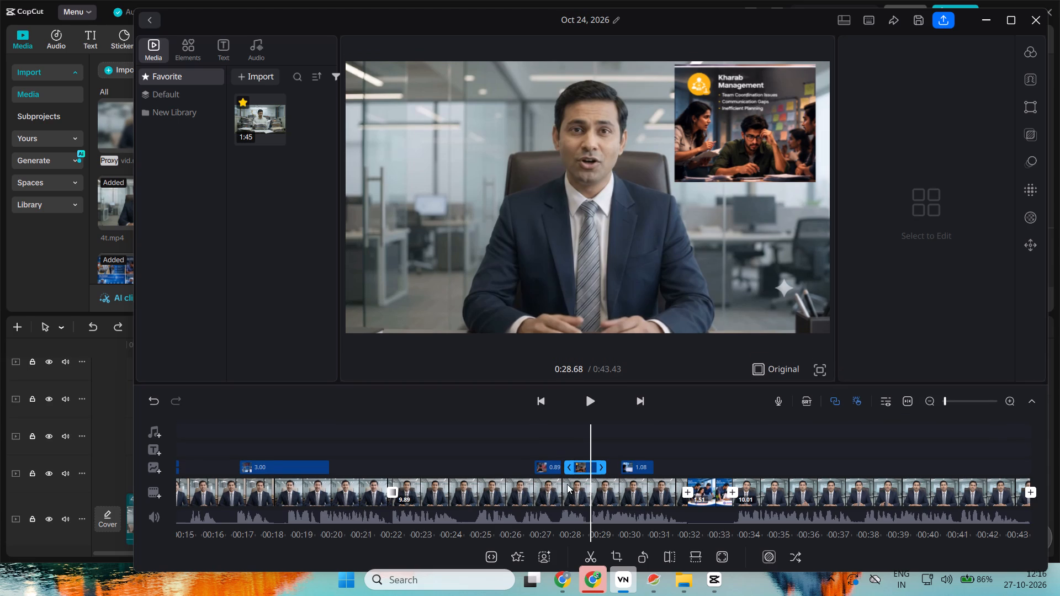
# Play back the 9.89-second clip and shift the "Sahi Tracking na Hona" overlay slightly earlier, to start at about 0:29.
pyautogui.click(567, 479)
pyautogui.press('space')
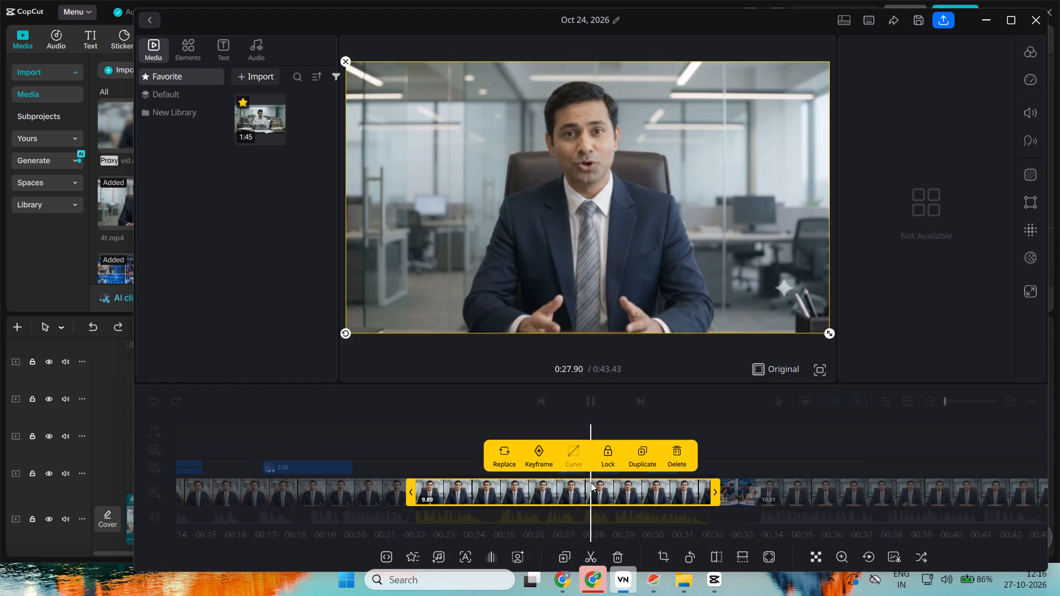
pyautogui.press('space')
pyautogui.press('space')
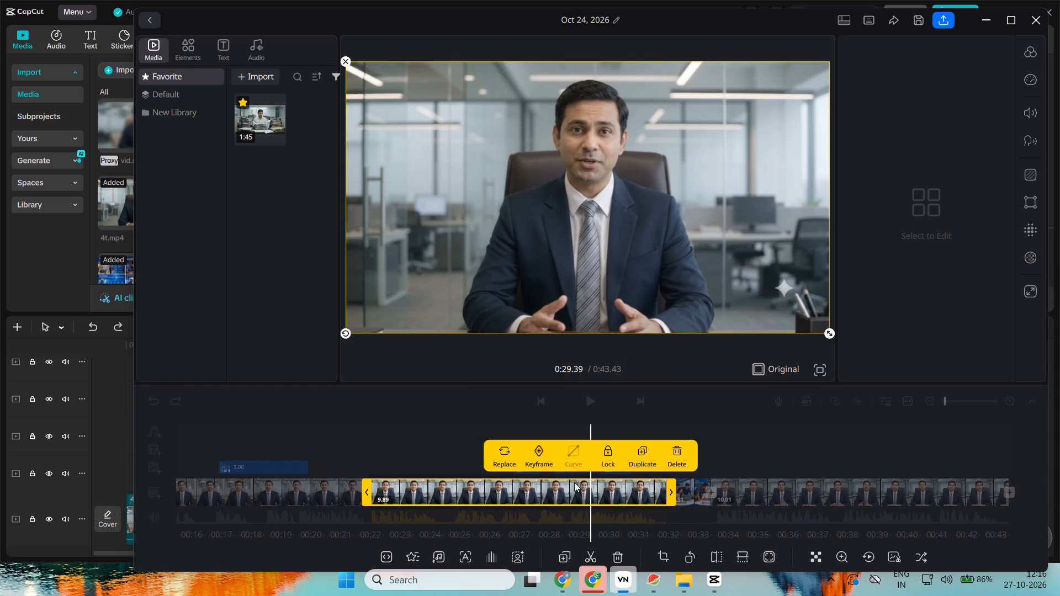
pyautogui.press('space')
pyautogui.click(813, 411)
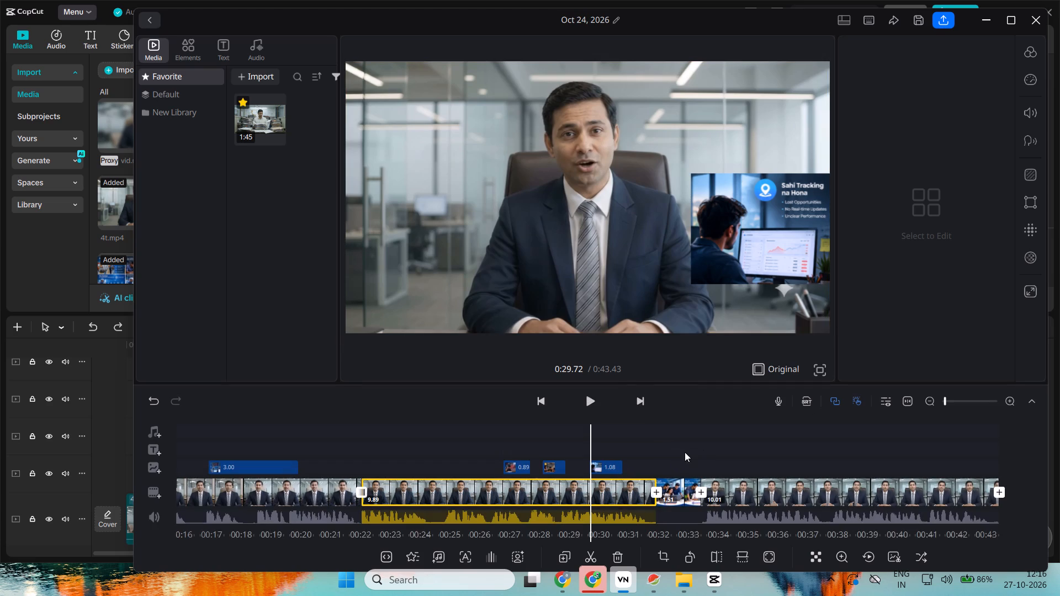
pyautogui.click(607, 467)
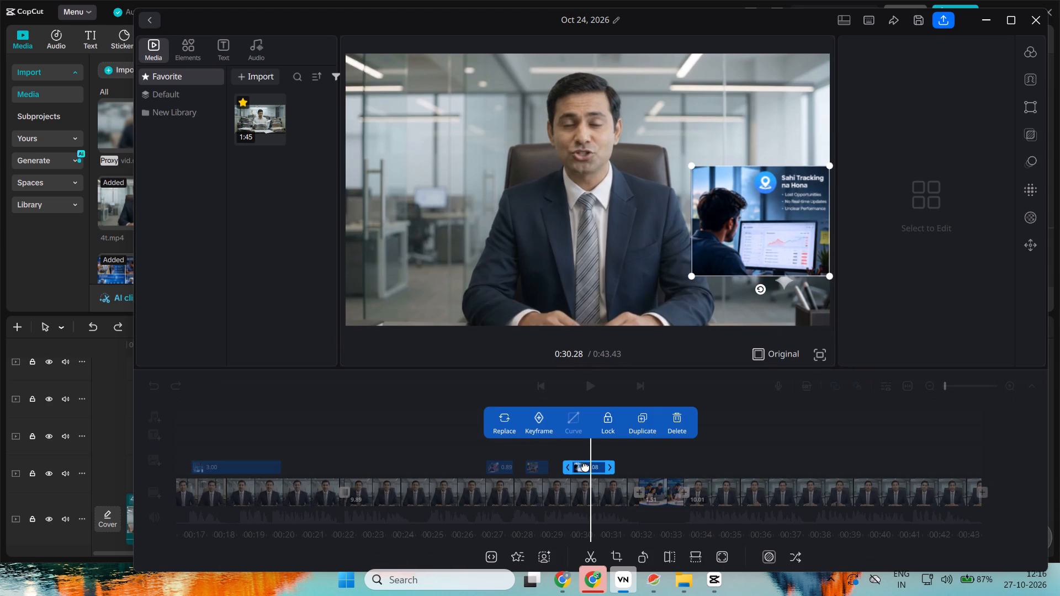
pyautogui.moveTo(585, 466); pyautogui.dragTo(574, 465)
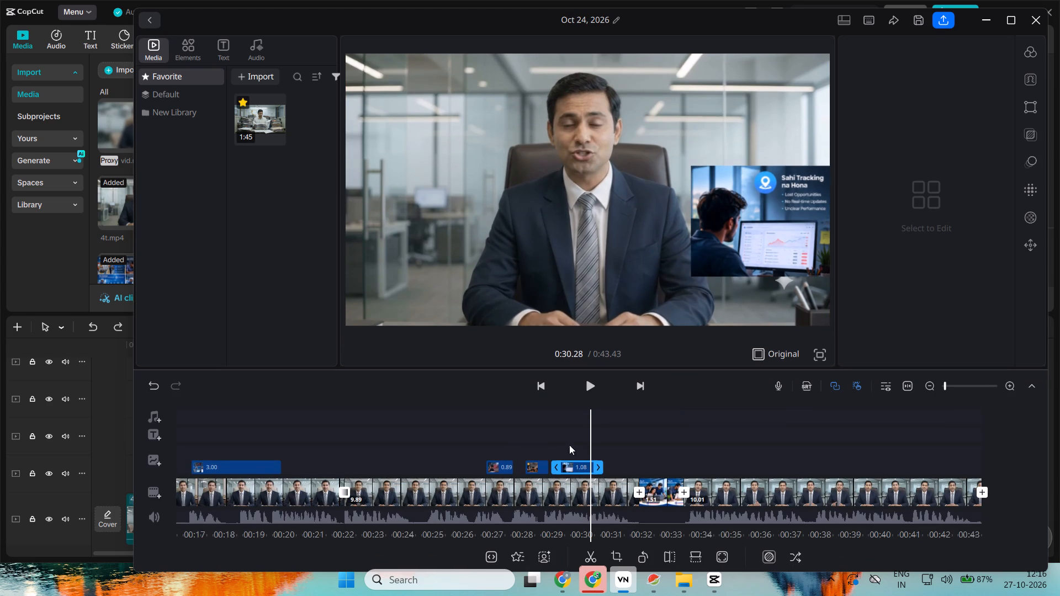
pyautogui.click(552, 435)
pyautogui.doubleClick(546, 431)
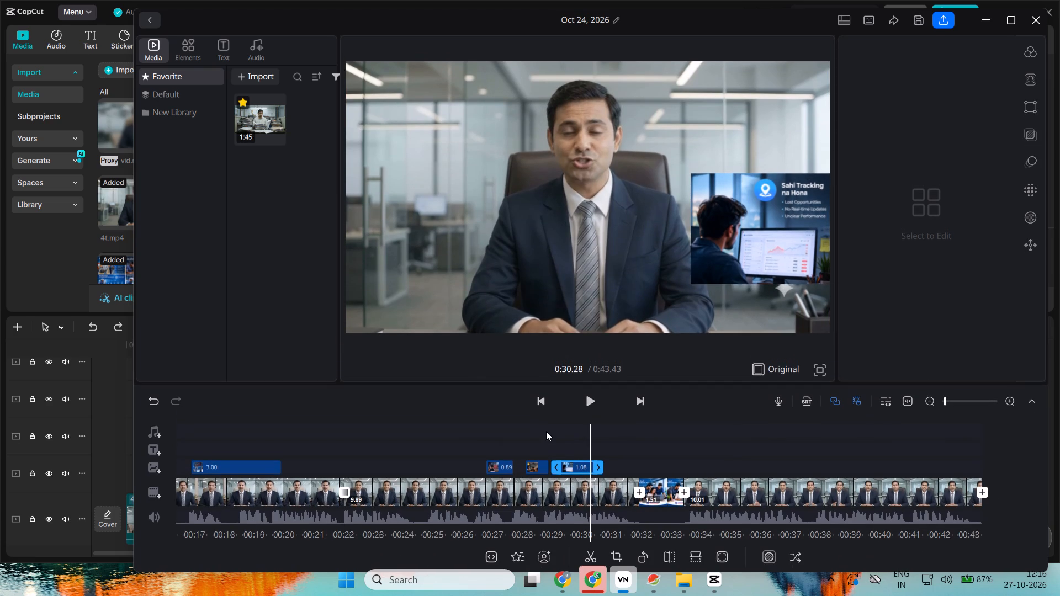
# Play back from the realigned overlays into the 10.01-second clip to check the timing.
pyautogui.click(548, 486)
pyautogui.press('space')
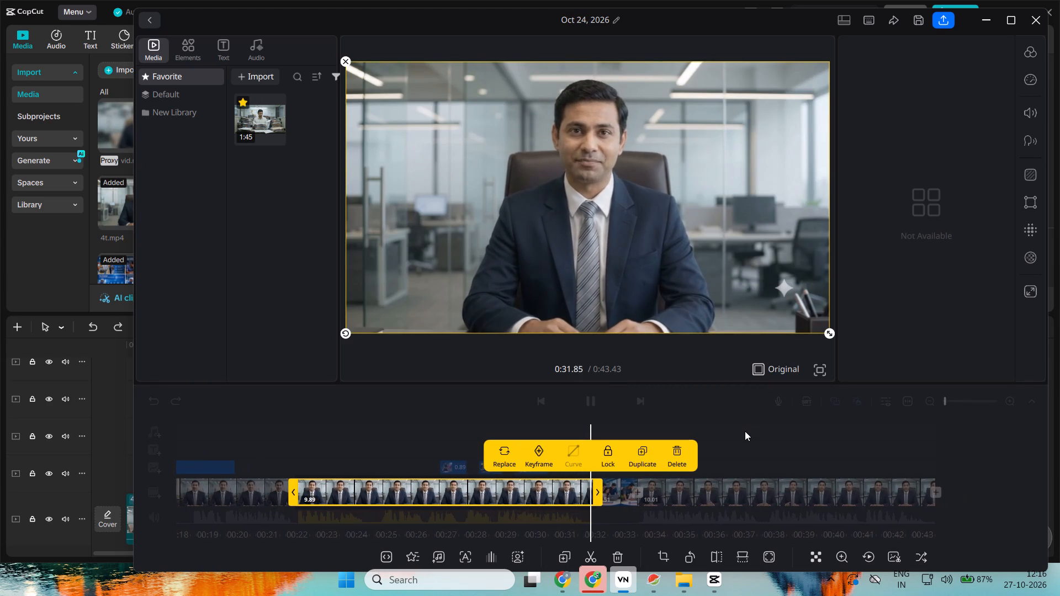
pyautogui.press('space')
pyautogui.press('space')
pyautogui.press('space')
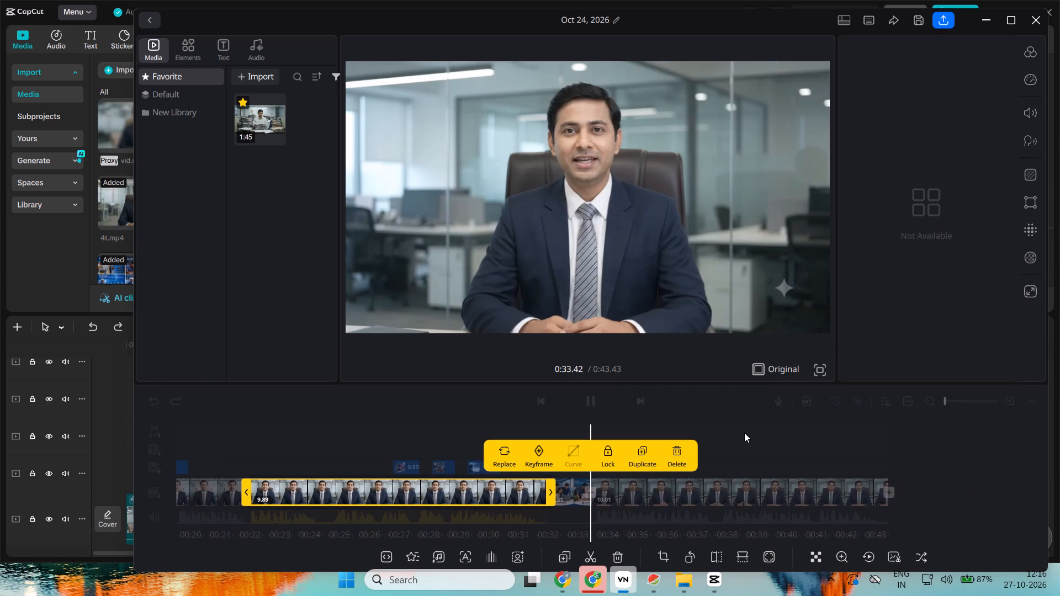
pyautogui.press('space')
pyautogui.press('space')
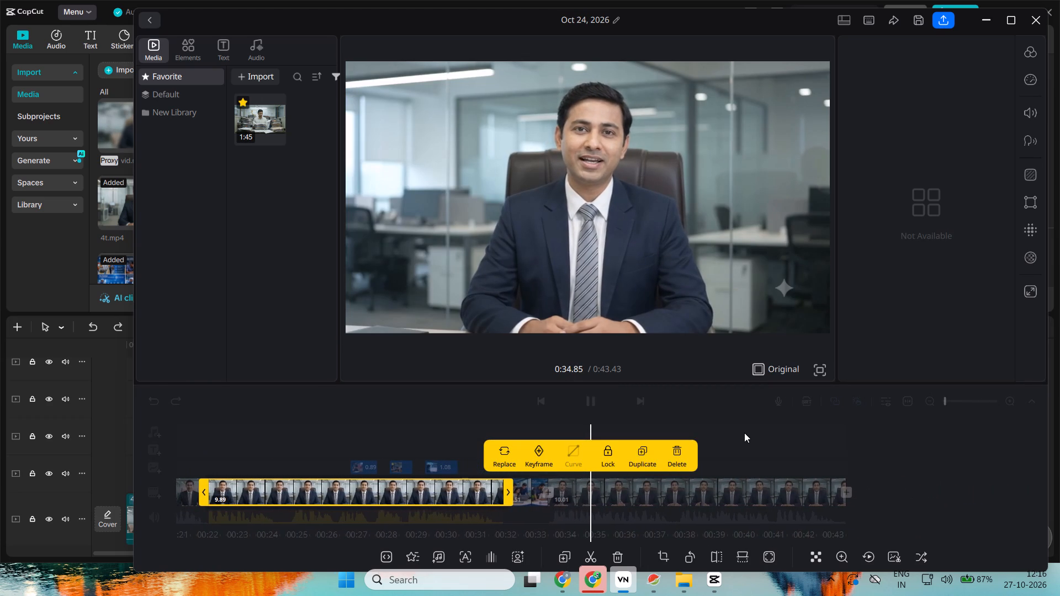
pyautogui.click(1026, 487)
# Save the VN project, leave its editor and switch to the CapCut project 1026.
pyautogui.click(921, 23)
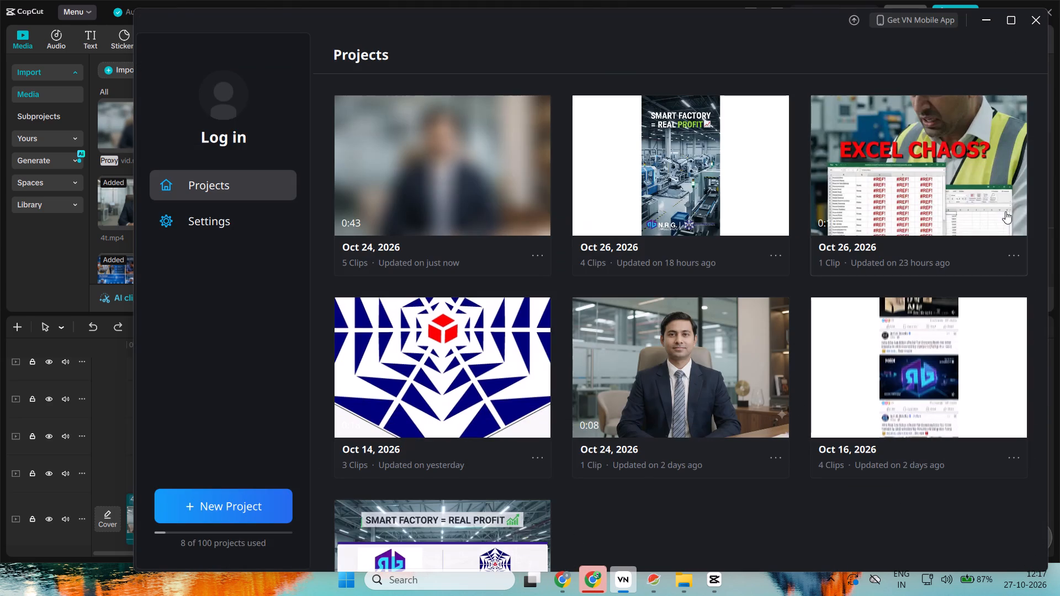
pyautogui.click(990, 19)
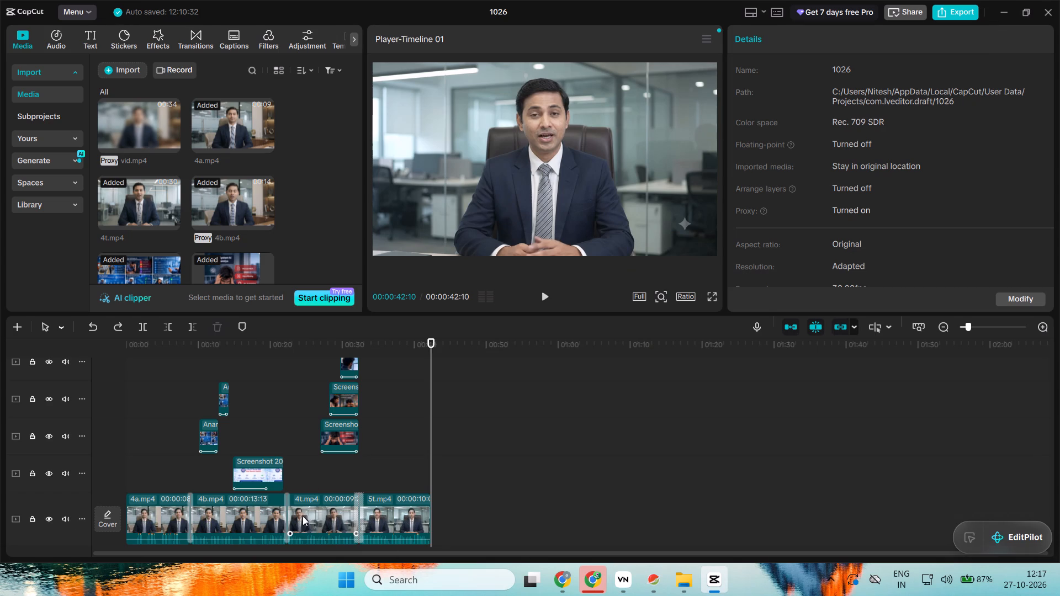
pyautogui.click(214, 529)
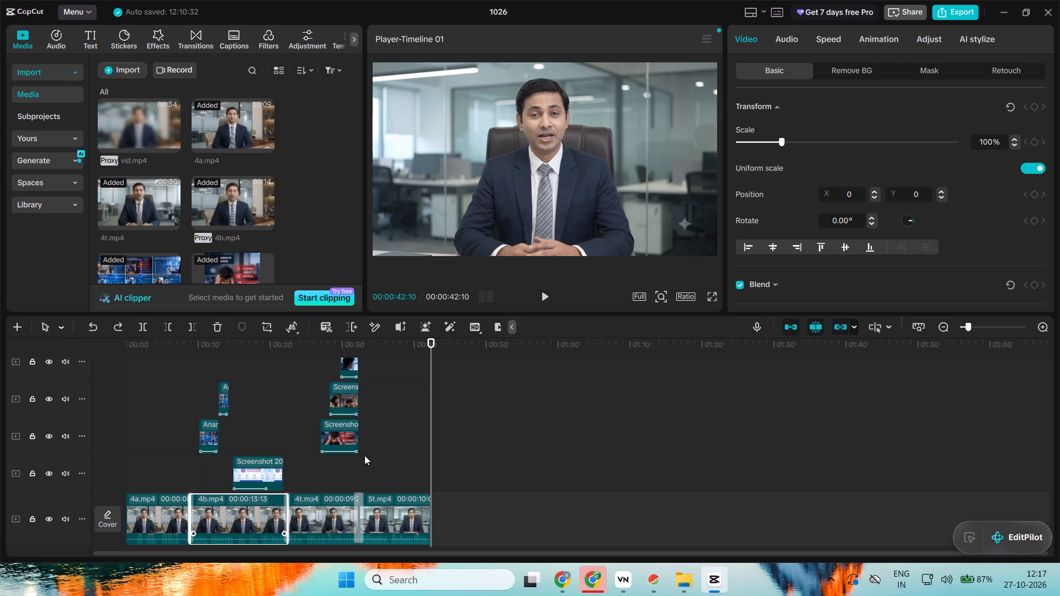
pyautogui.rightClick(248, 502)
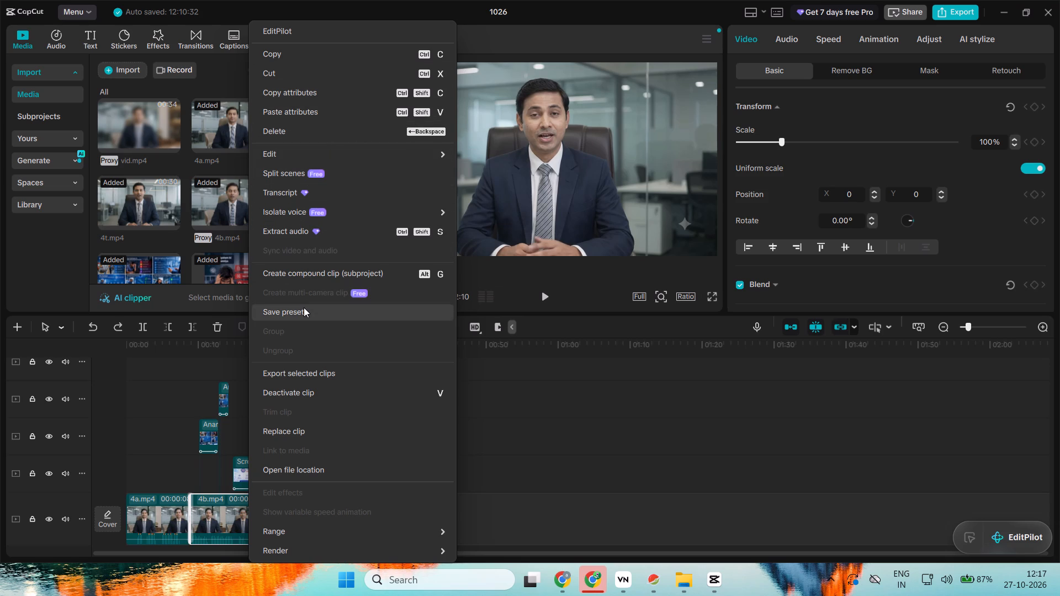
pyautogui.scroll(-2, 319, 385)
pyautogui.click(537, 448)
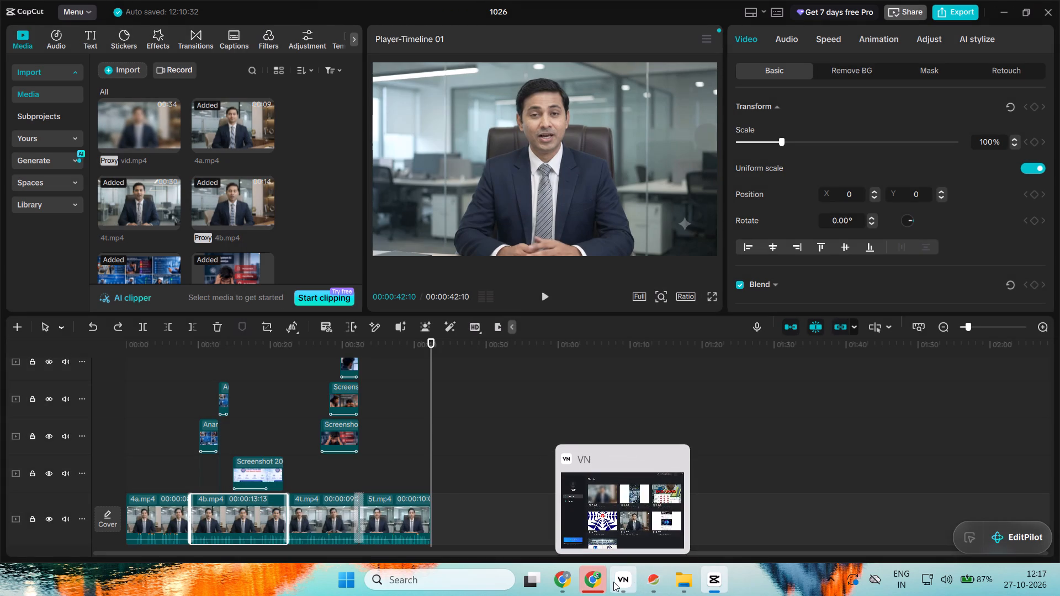
pyautogui.click(669, 543)
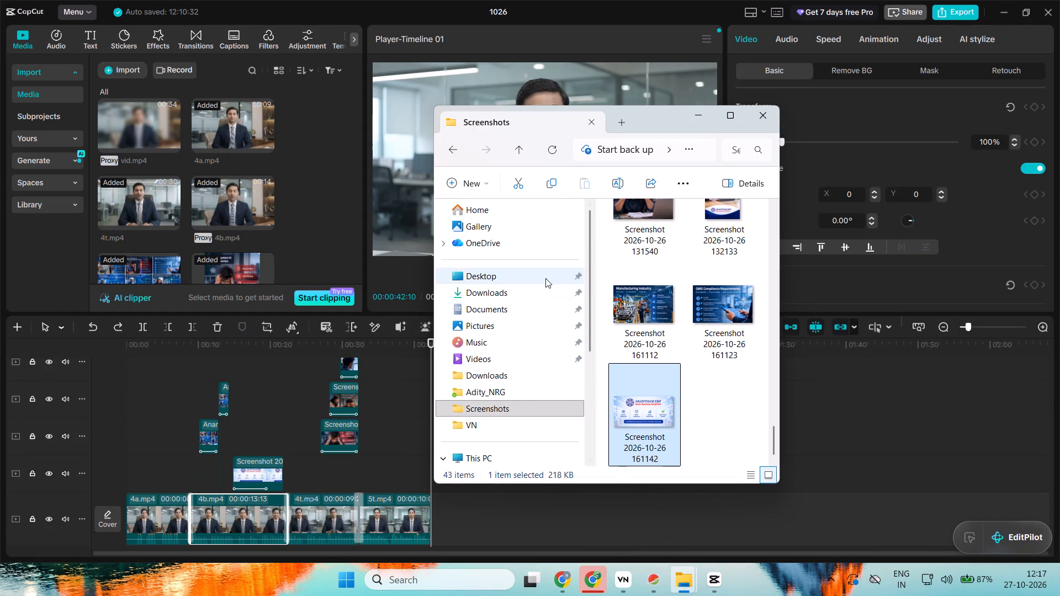
pyautogui.click(490, 360)
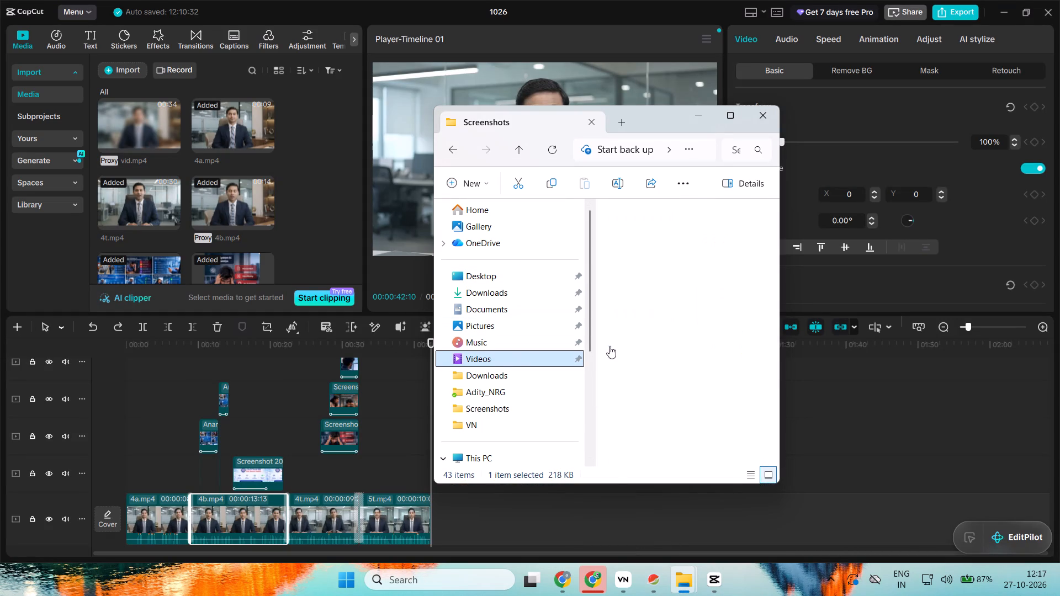
pyautogui.scroll(-15, 648, 342)
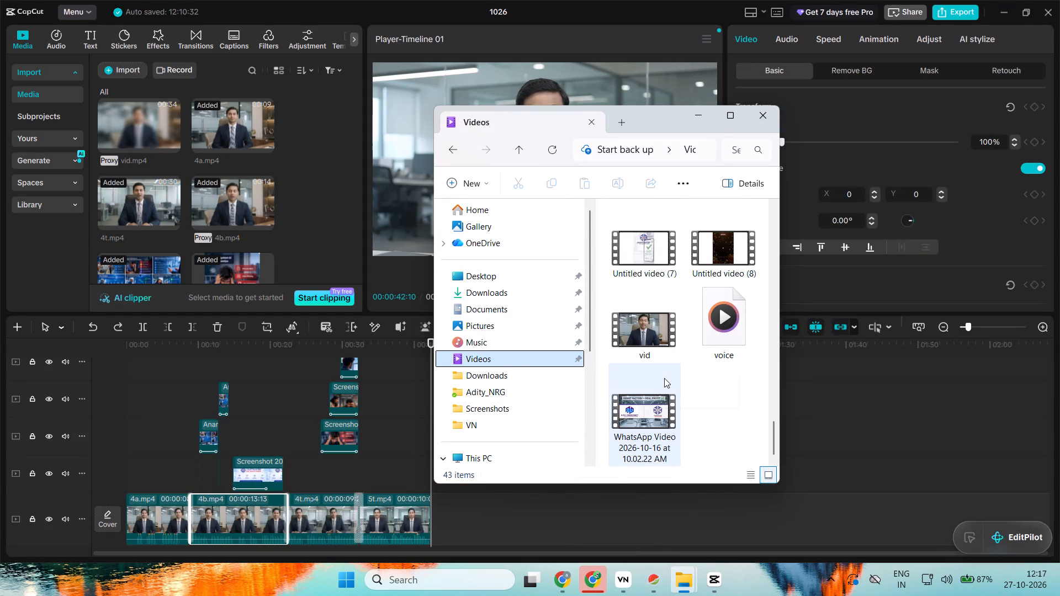
pyautogui.scroll(-2, 664, 378)
pyautogui.scroll(8, 657, 412)
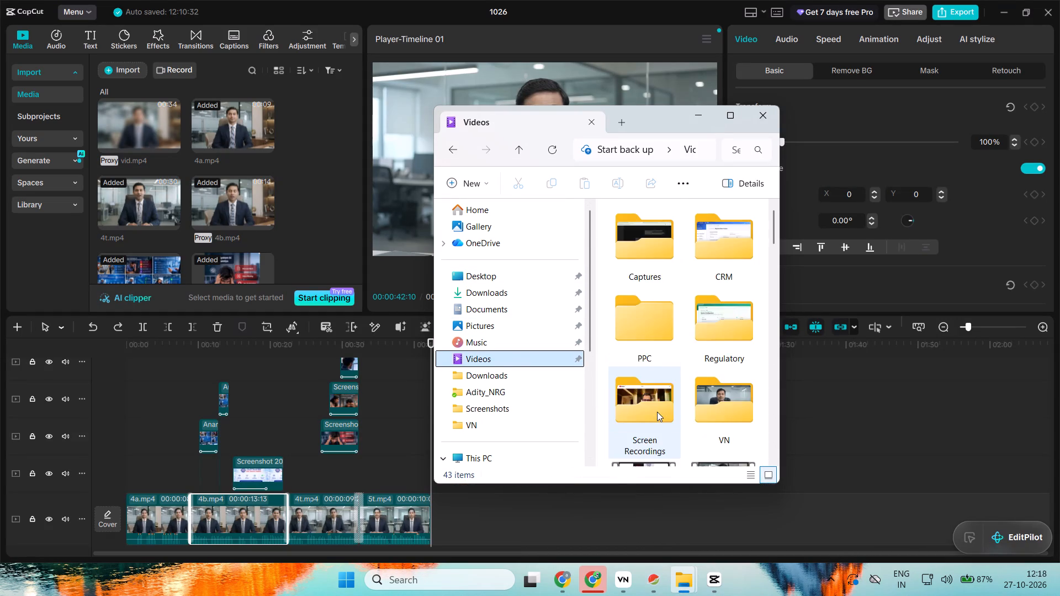
pyautogui.scroll(-2, 657, 412)
pyautogui.scroll(1, 657, 412)
pyautogui.scroll(-1, 662, 411)
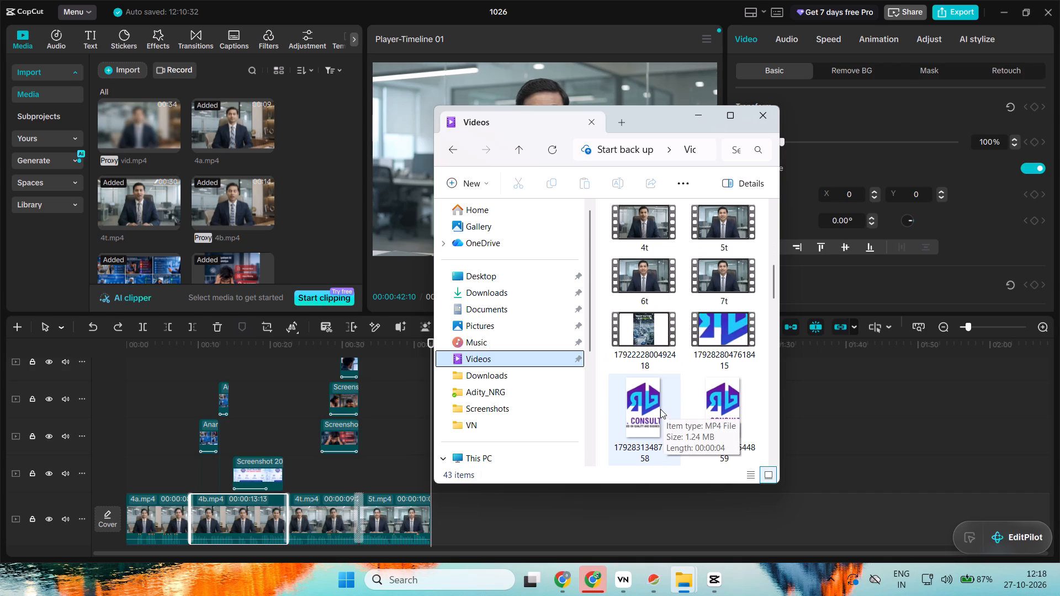
pyautogui.scroll(-1, 656, 342)
pyautogui.scroll(-1, 725, 354)
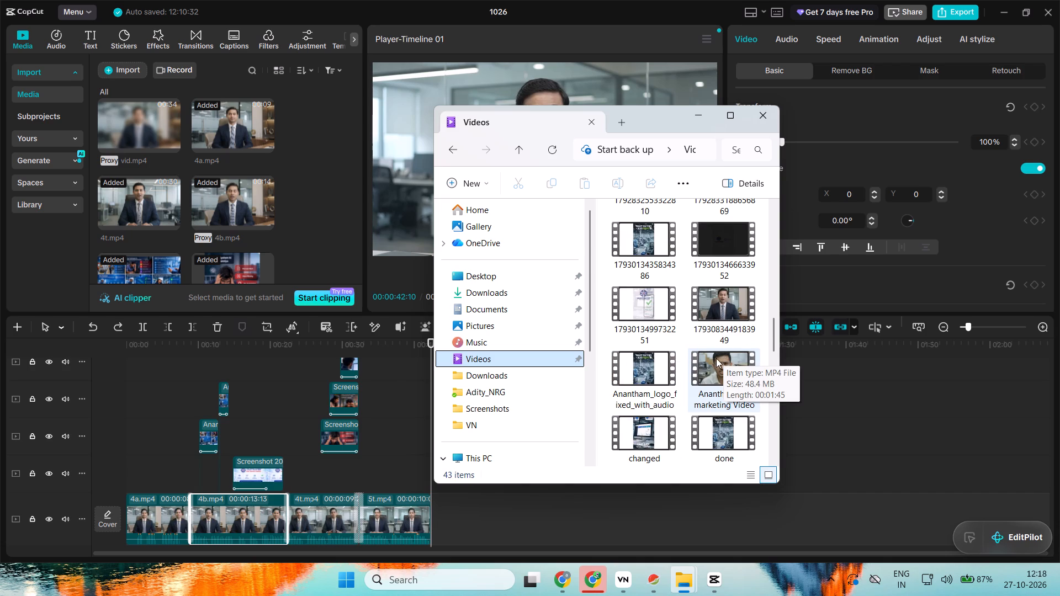
pyautogui.doubleClick(727, 319)
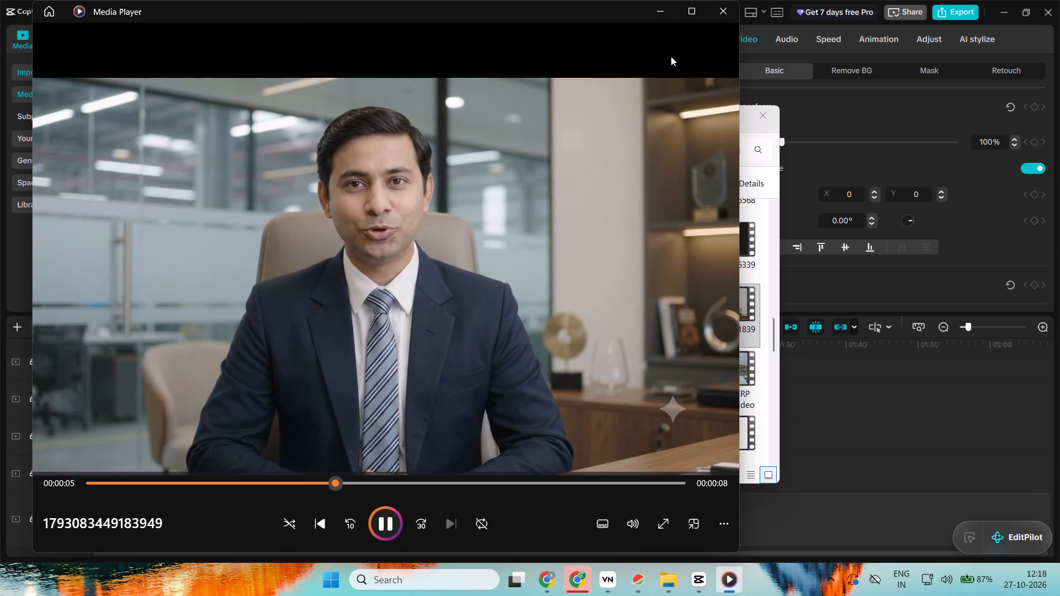
pyautogui.click(671, 17)
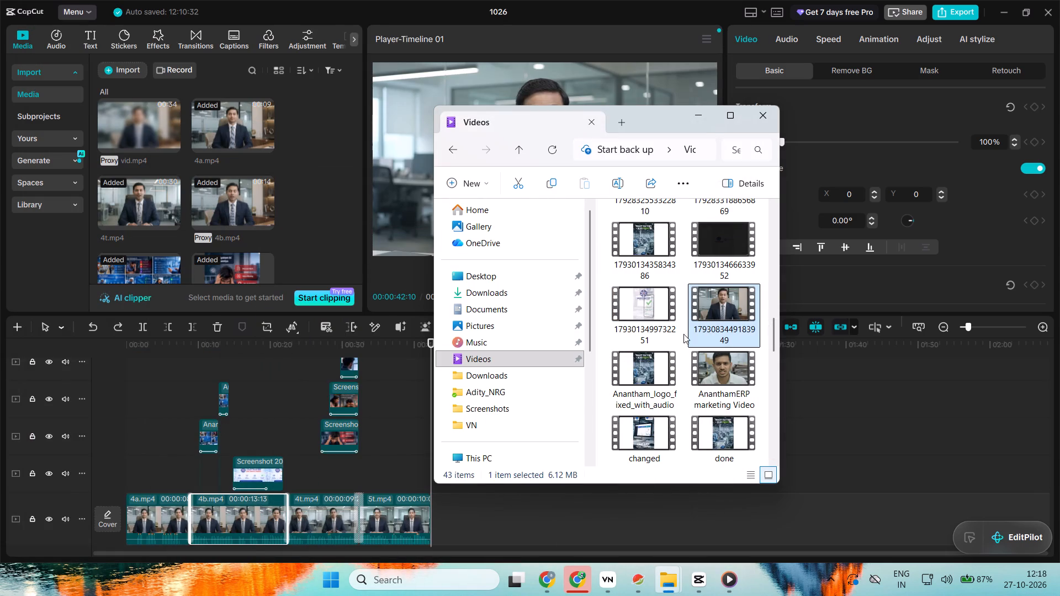
pyautogui.click(724, 330)
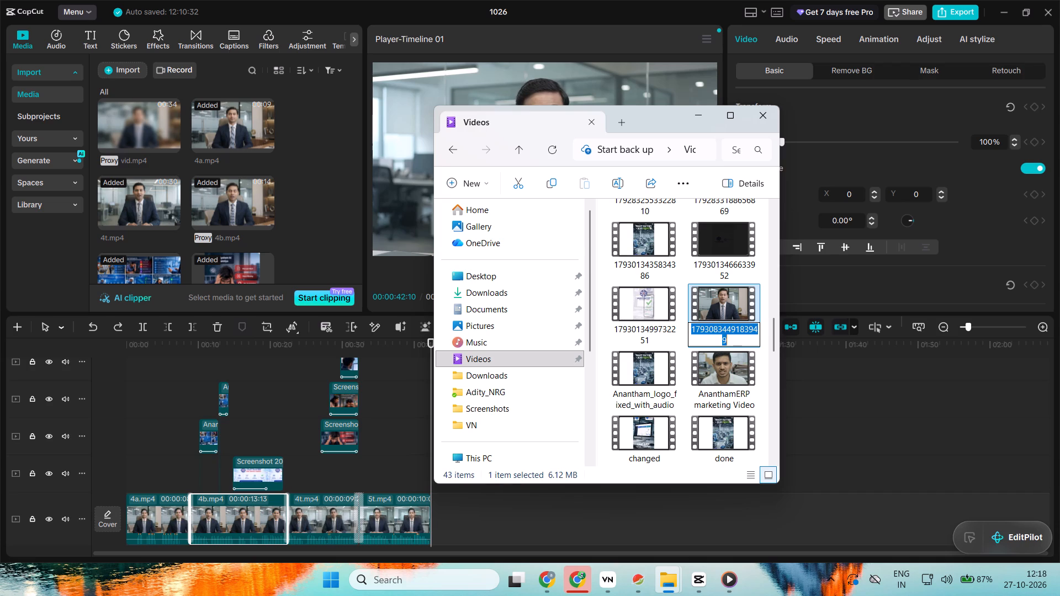
pyautogui.write('replace')
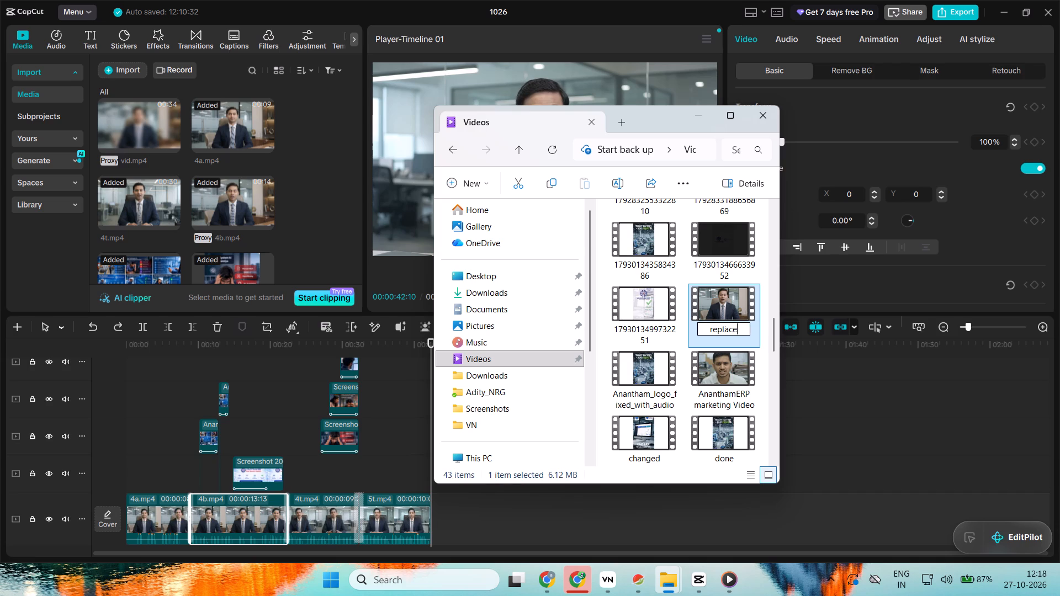
pyautogui.press('space')
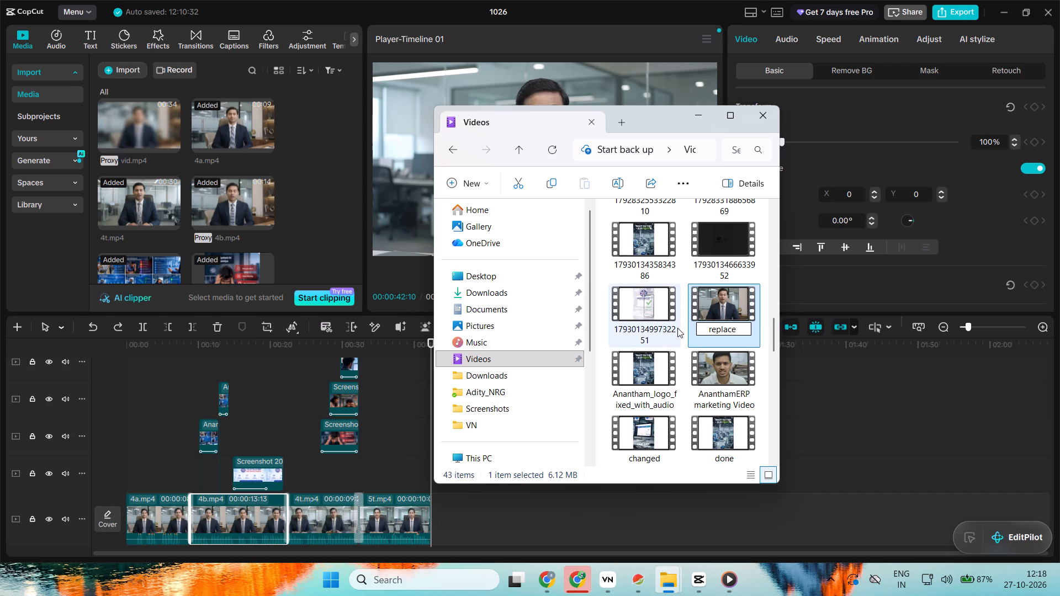
pyautogui.click(678, 334)
pyautogui.click(703, 326)
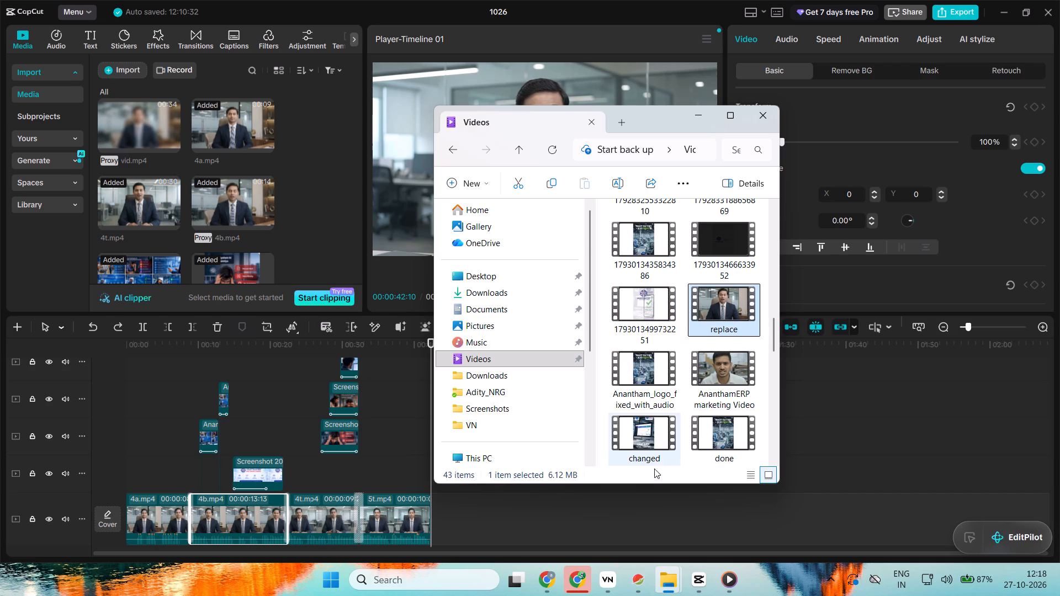
# In CapCut, replace the 4b.mp4 clip on the main track with the replace video from the Videos folder, using the original video effect.
pyautogui.click(257, 510)
pyautogui.rightClick(251, 507)
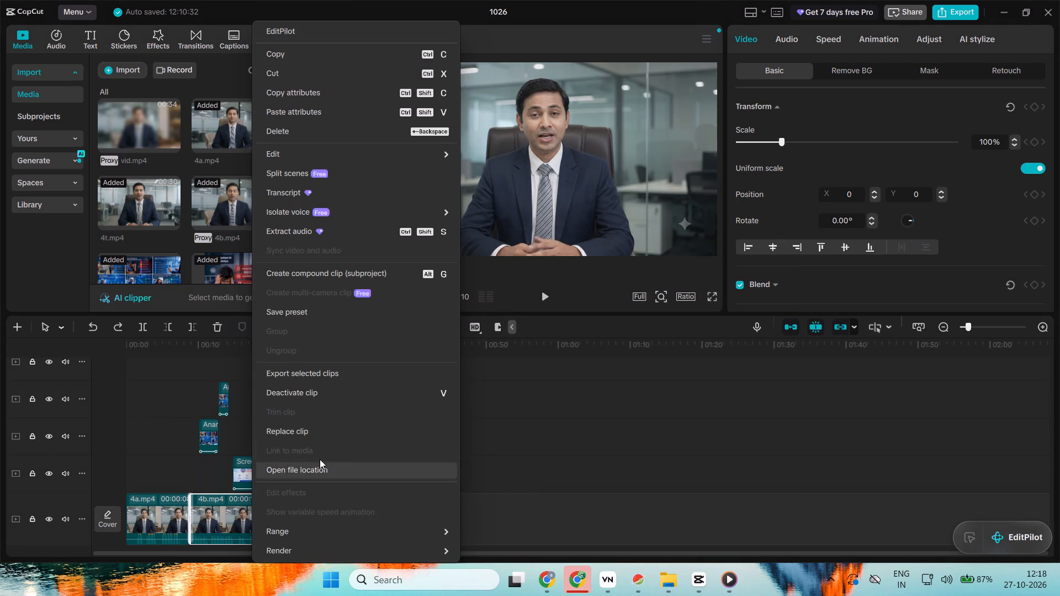
pyautogui.click(319, 428)
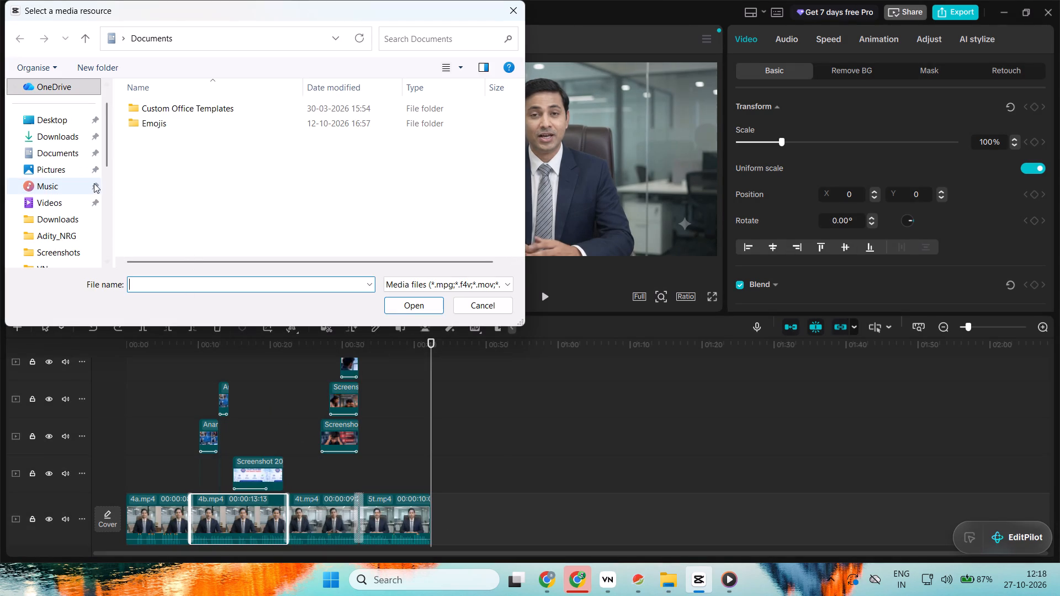
pyautogui.click(76, 201)
pyautogui.scroll(-1, 387, 172)
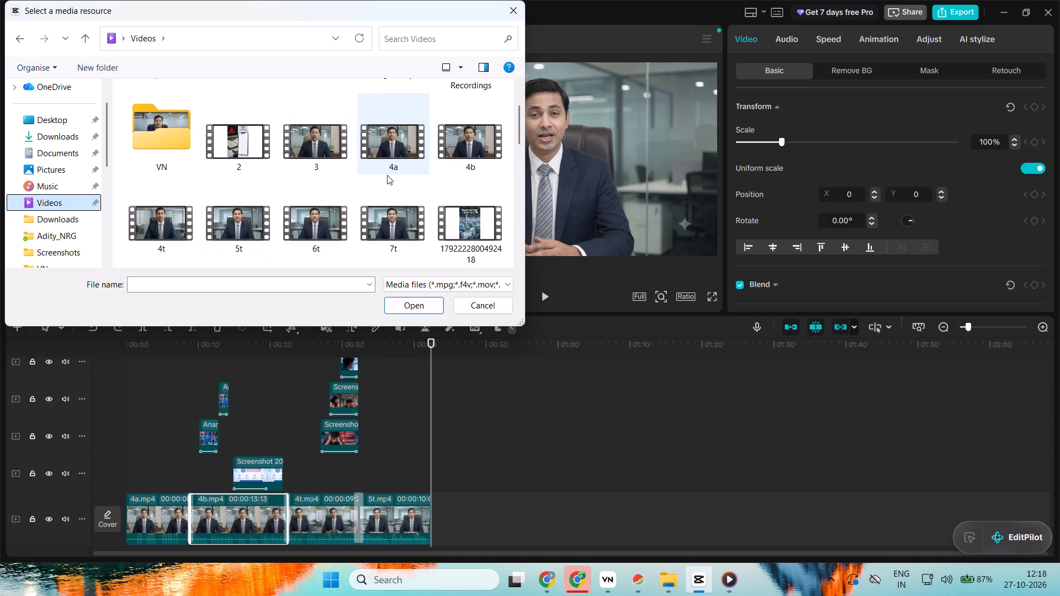
pyautogui.scroll(-1, 390, 181)
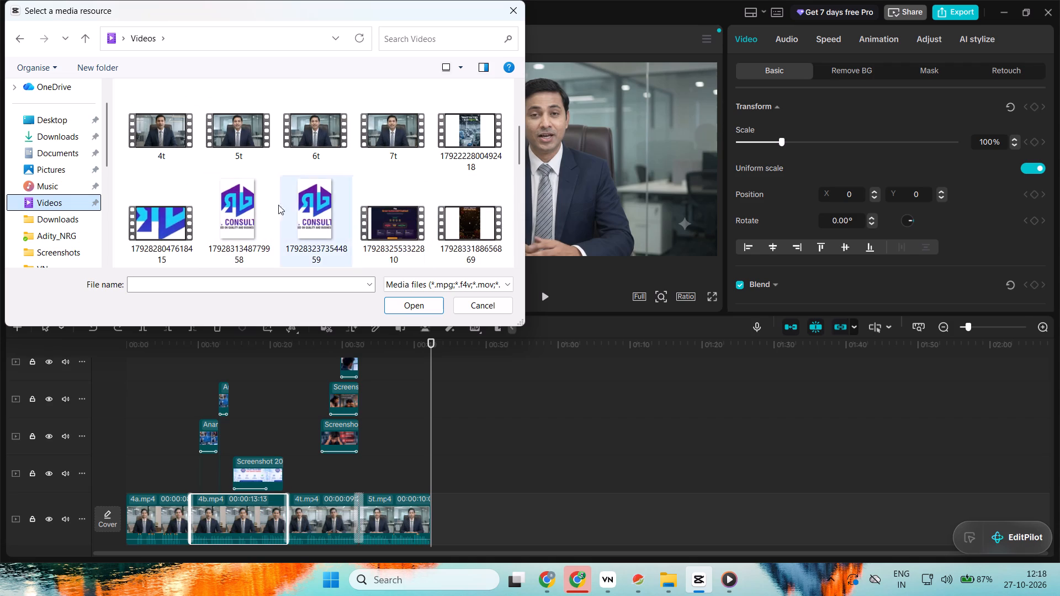
pyautogui.scroll(-2, 262, 205)
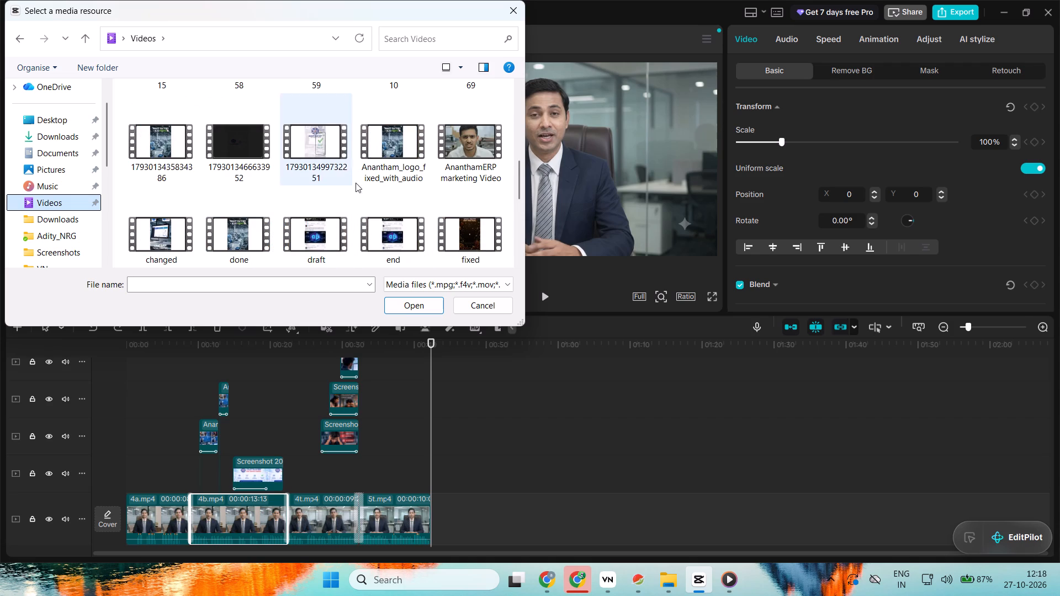
pyautogui.scroll(-1, 261, 196)
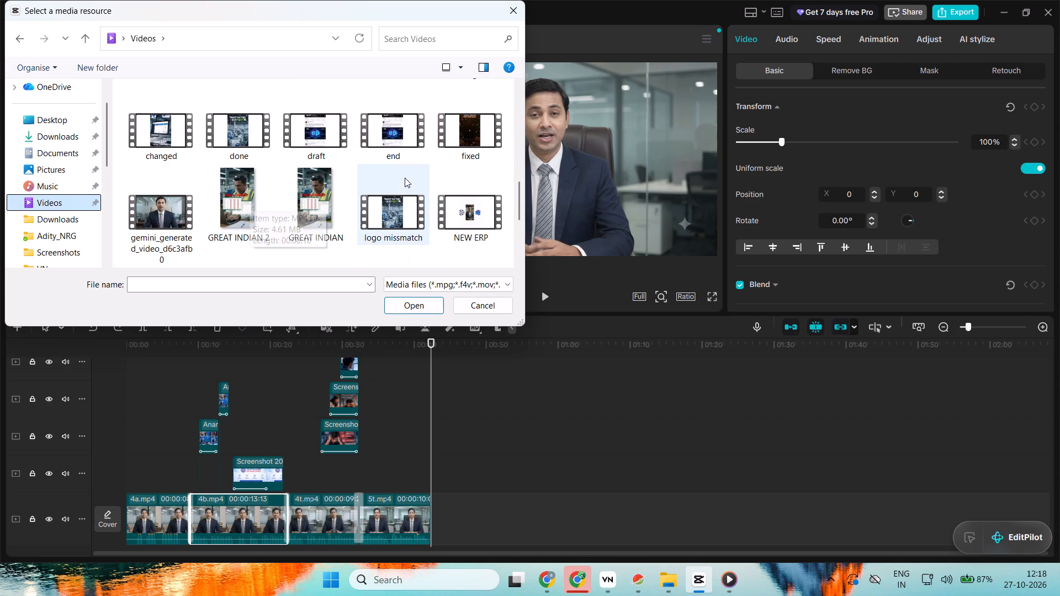
pyautogui.scroll(-2, 404, 187)
pyautogui.scroll(-1, 254, 211)
pyautogui.click(165, 151)
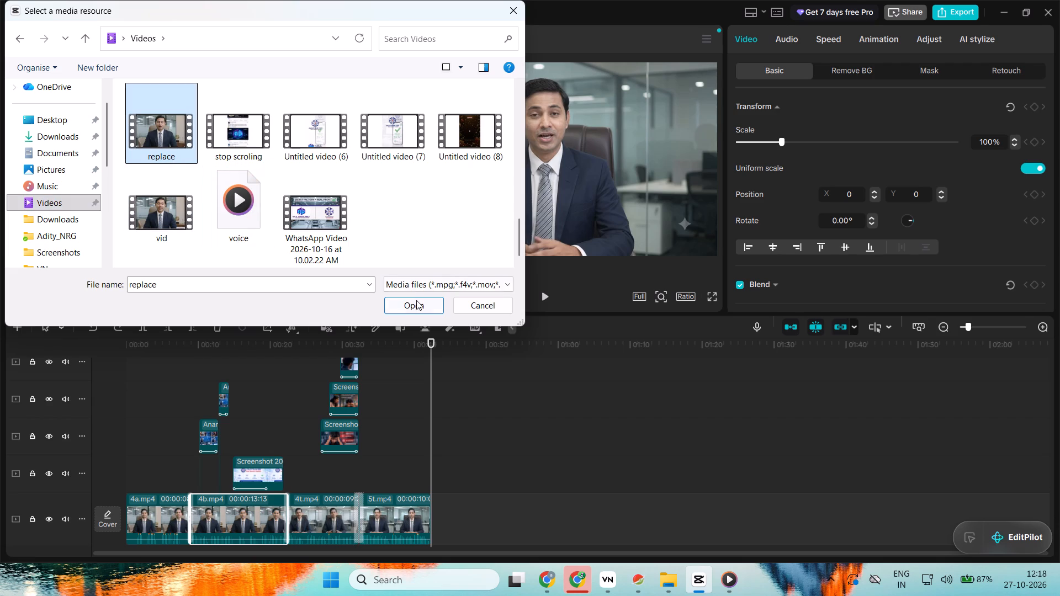
pyautogui.click(416, 301)
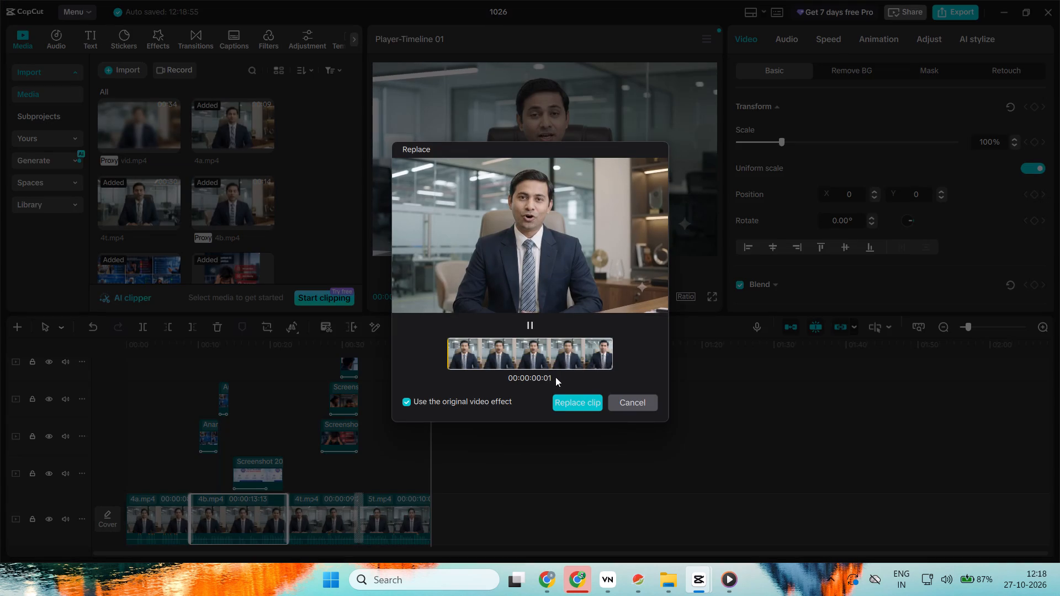
pyautogui.click(611, 354)
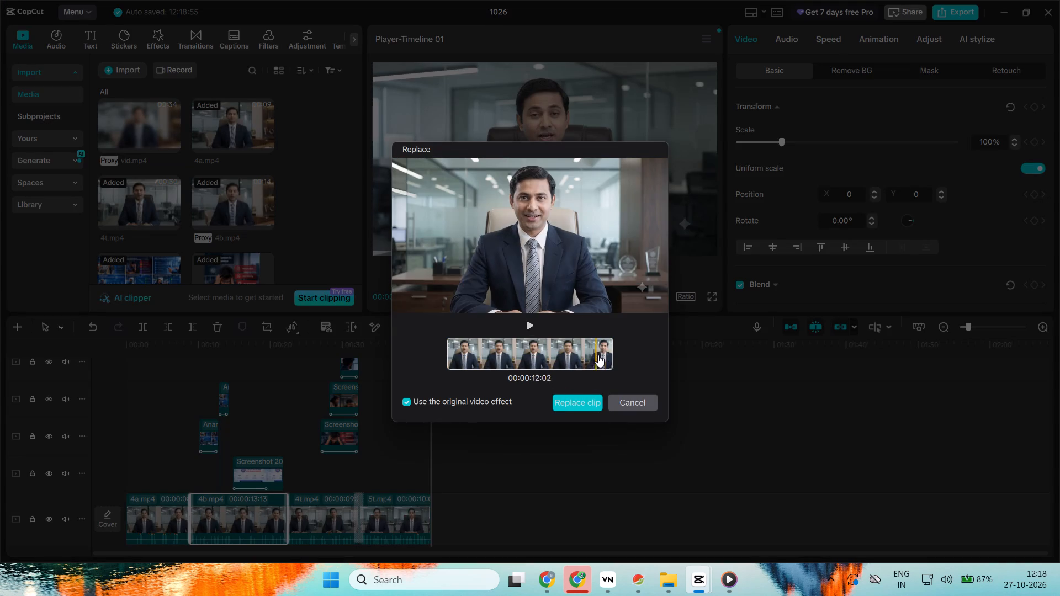
pyautogui.click(600, 355)
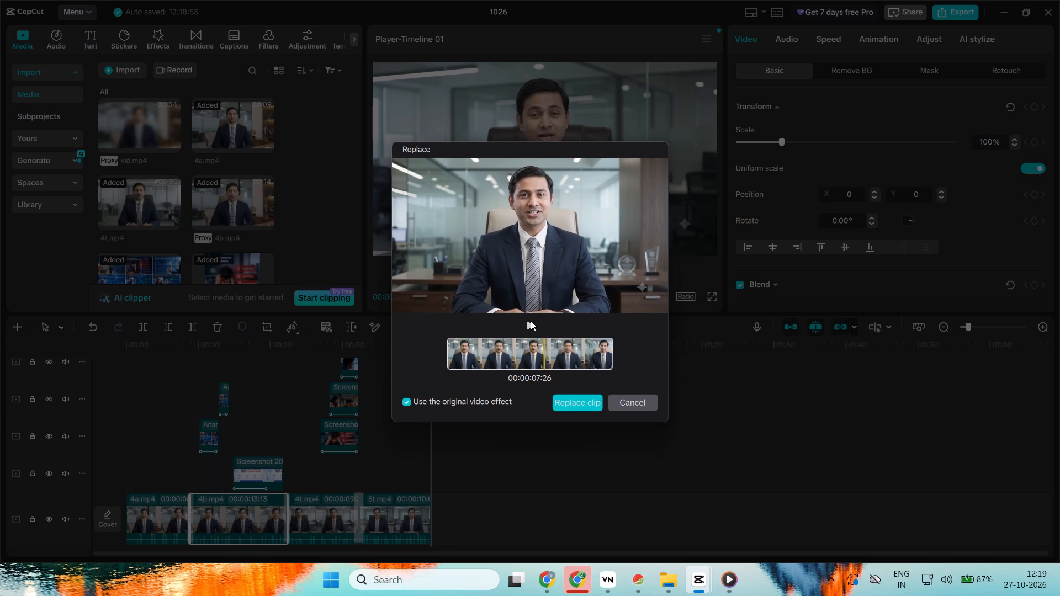
pyautogui.click(531, 321)
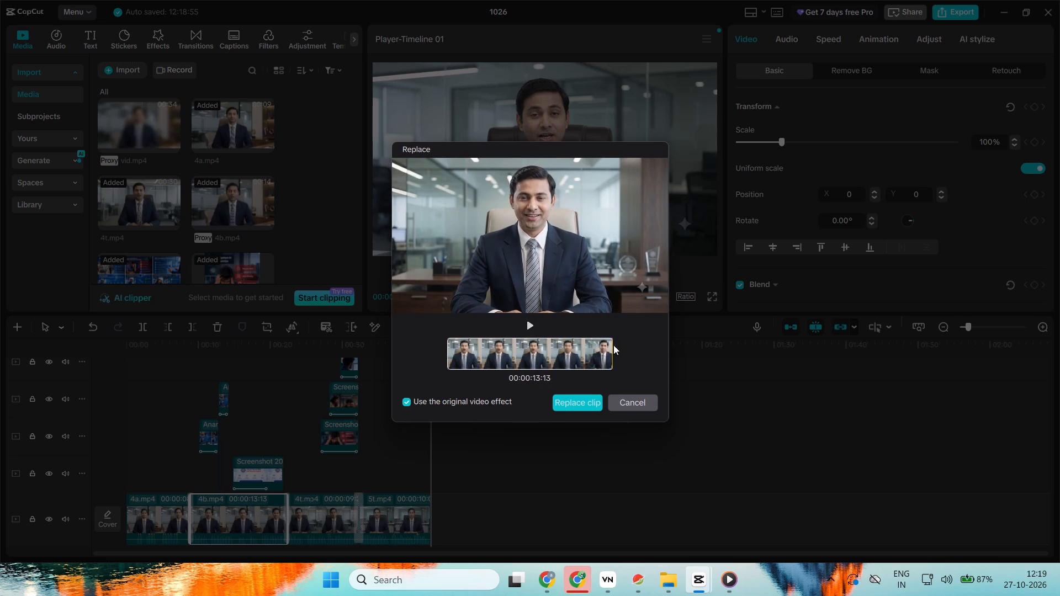
pyautogui.click(577, 400)
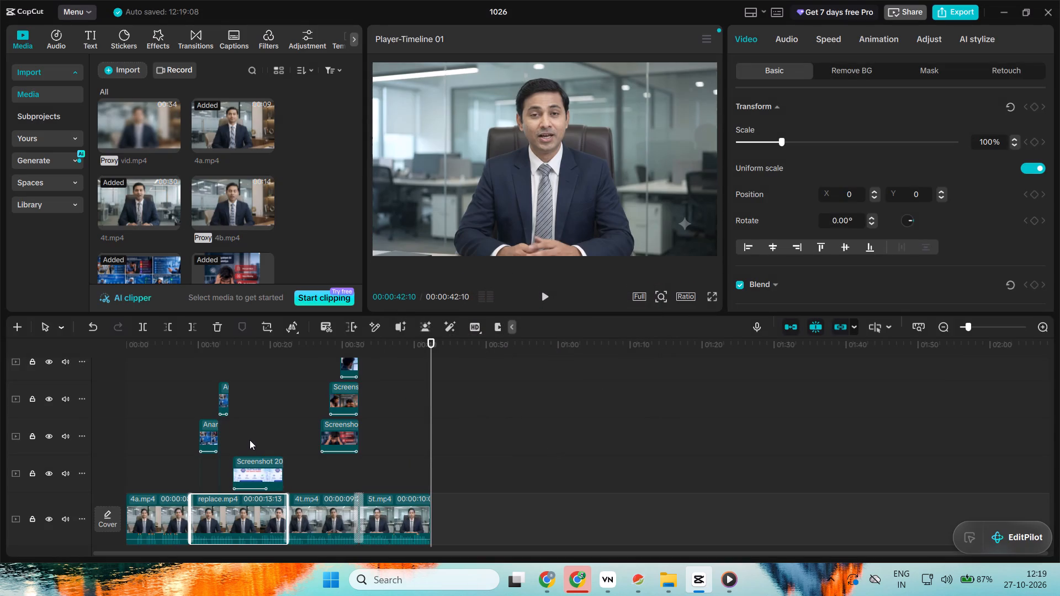
# Play back the end of the replaced clip, from about 0:18 into the transition to 4t.mp4, to check the replacement.
pyautogui.click(265, 432)
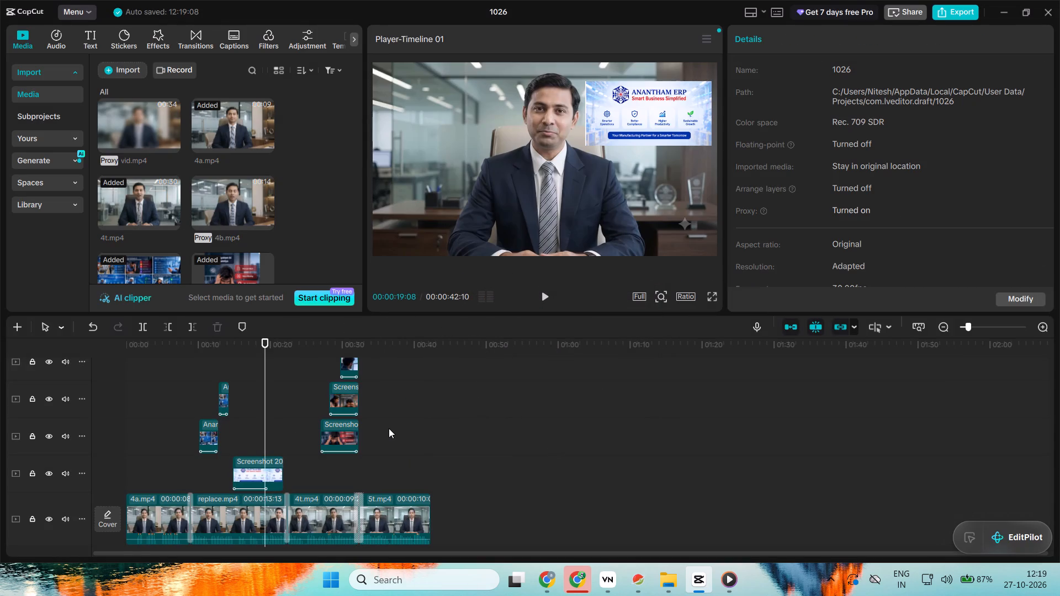
pyautogui.press('space')
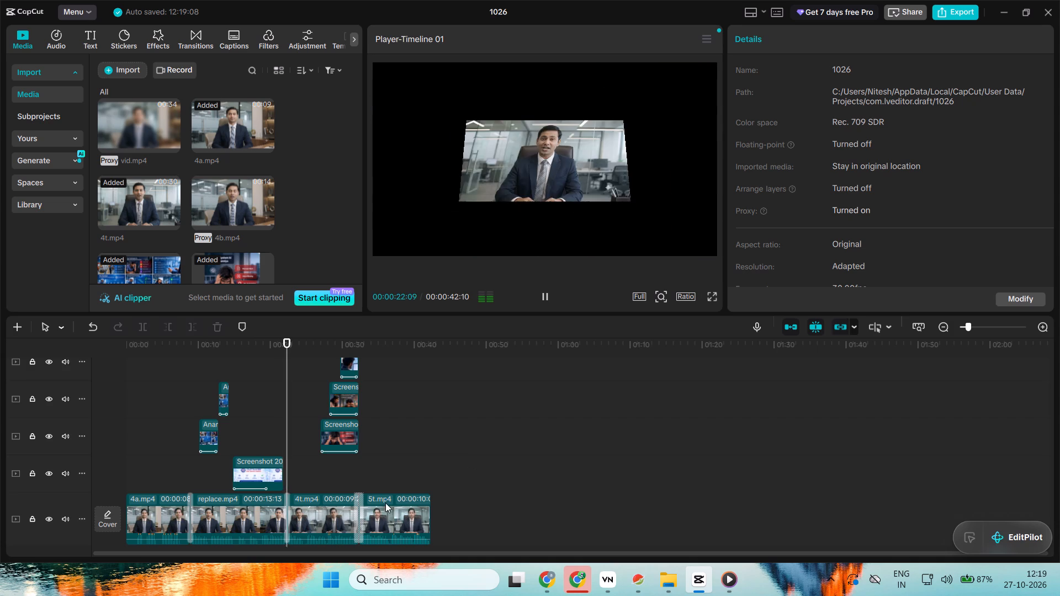
pyautogui.click(246, 509)
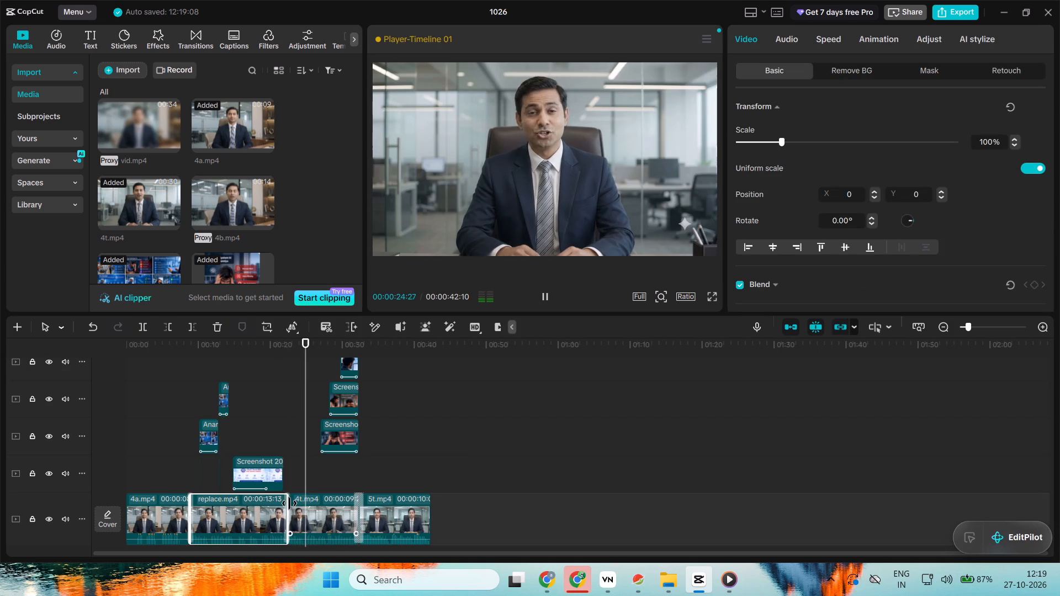
pyautogui.click(260, 396)
pyautogui.press('space')
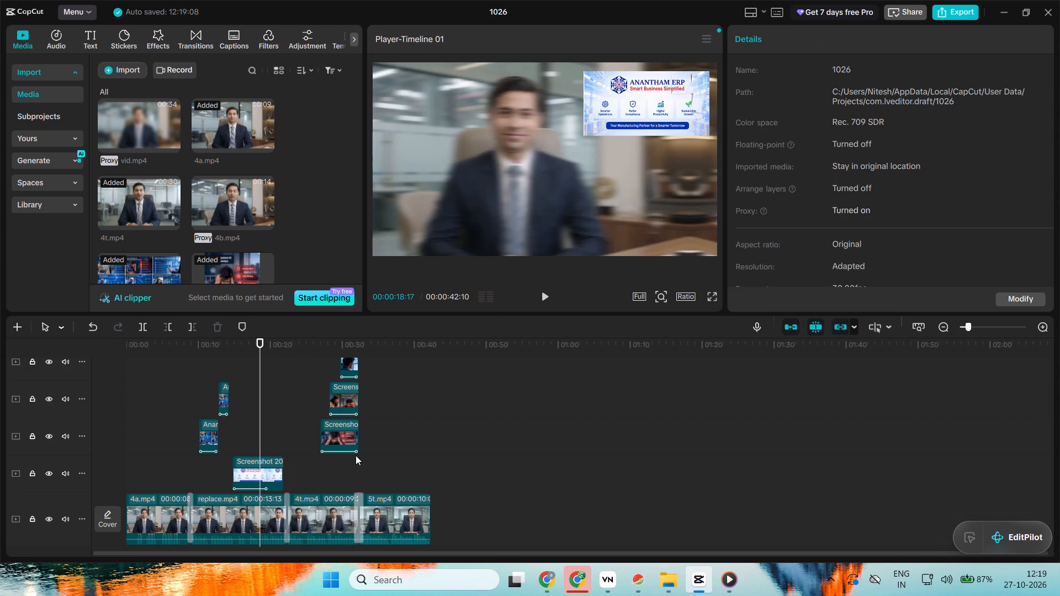
pyautogui.press('space')
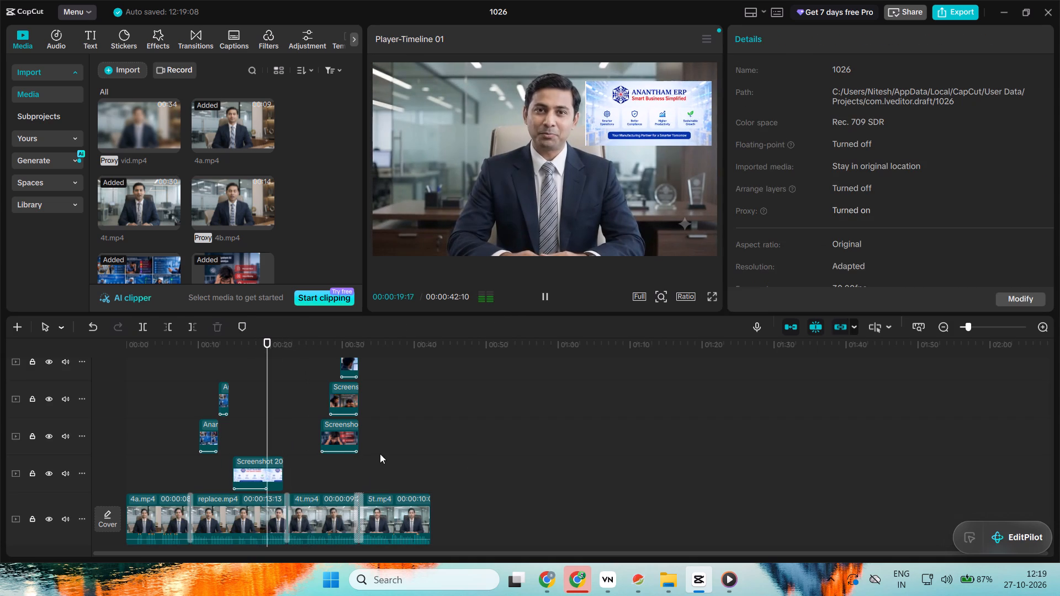
pyautogui.press('space')
pyautogui.press('space')
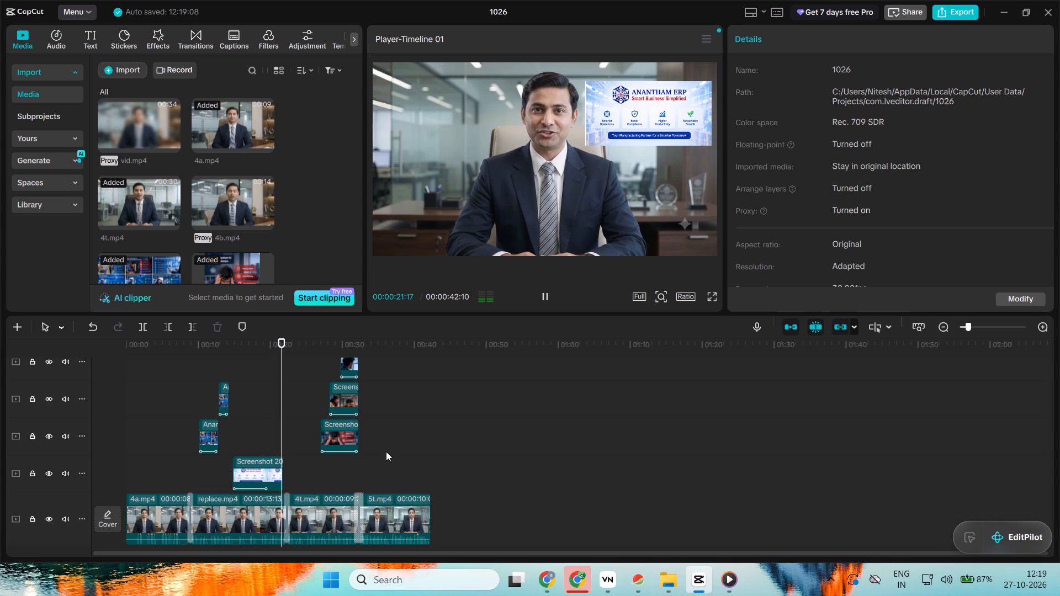
pyautogui.press('space')
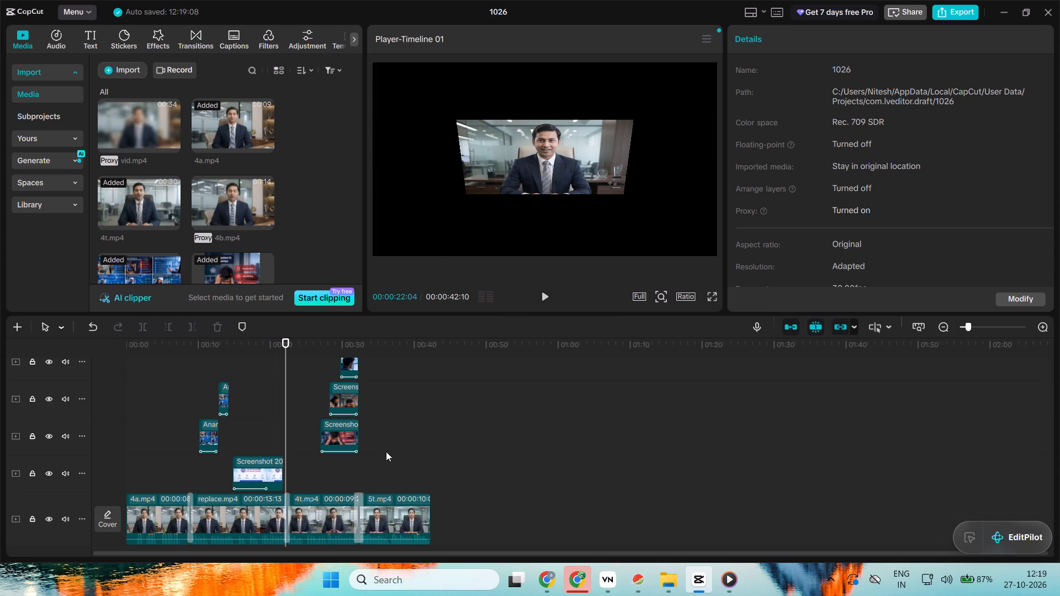
# Select the first clips on the main track and replay the replaced clip from about 0:18 to recheck it under the screenshot overlay.
pyautogui.click(217, 514)
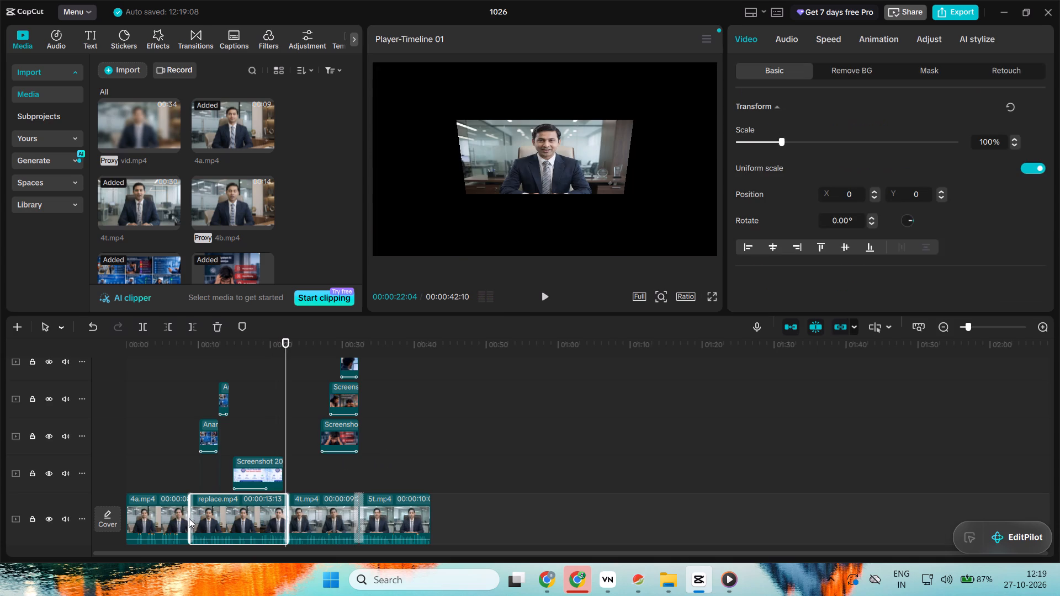
pyautogui.click(166, 518)
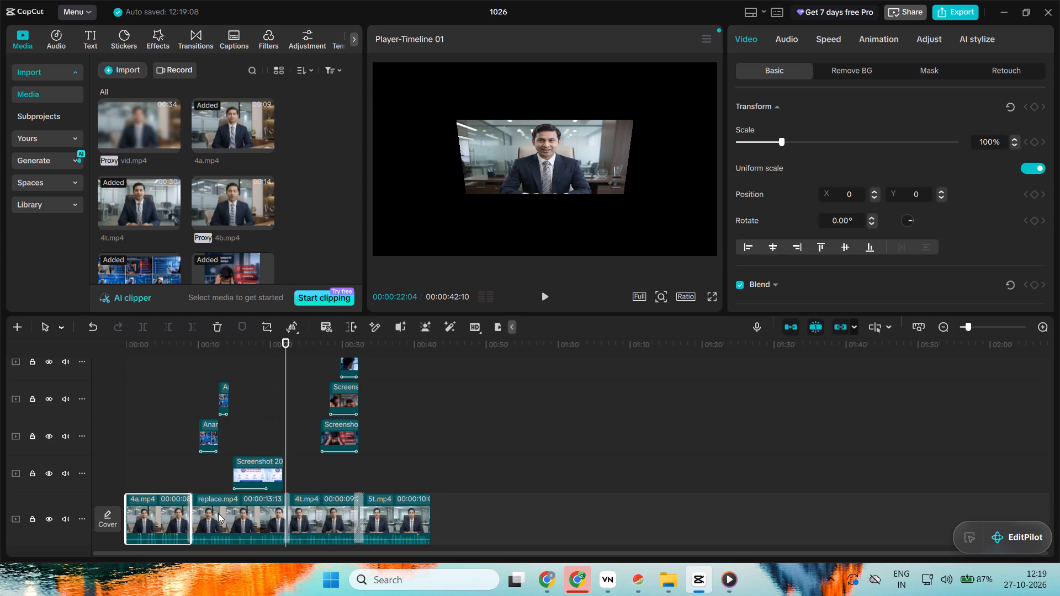
pyautogui.click(218, 513)
pyautogui.click(264, 508)
pyautogui.click(262, 414)
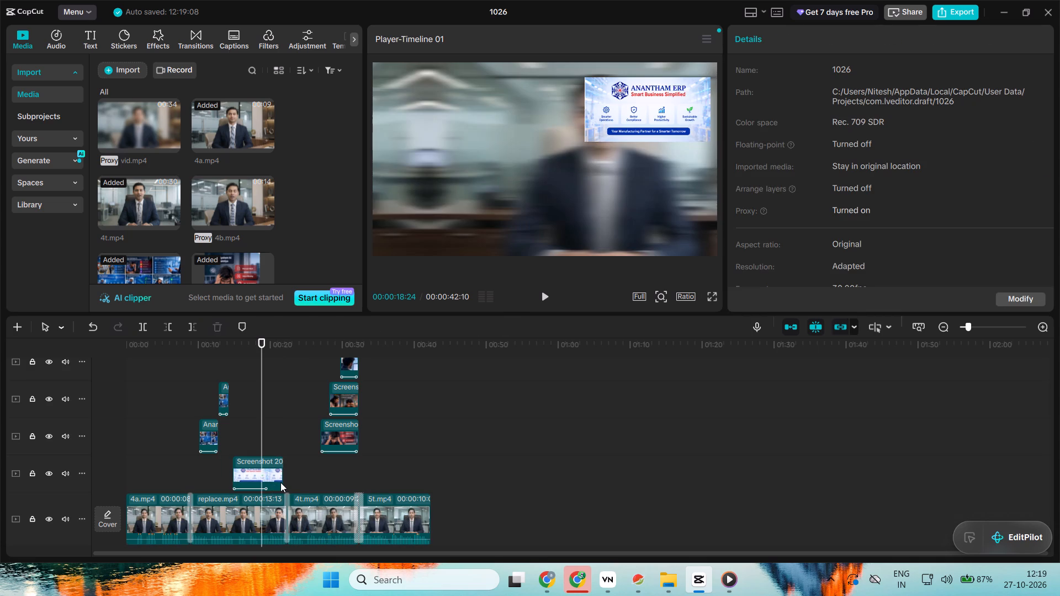
pyautogui.press('space')
pyautogui.press('space')
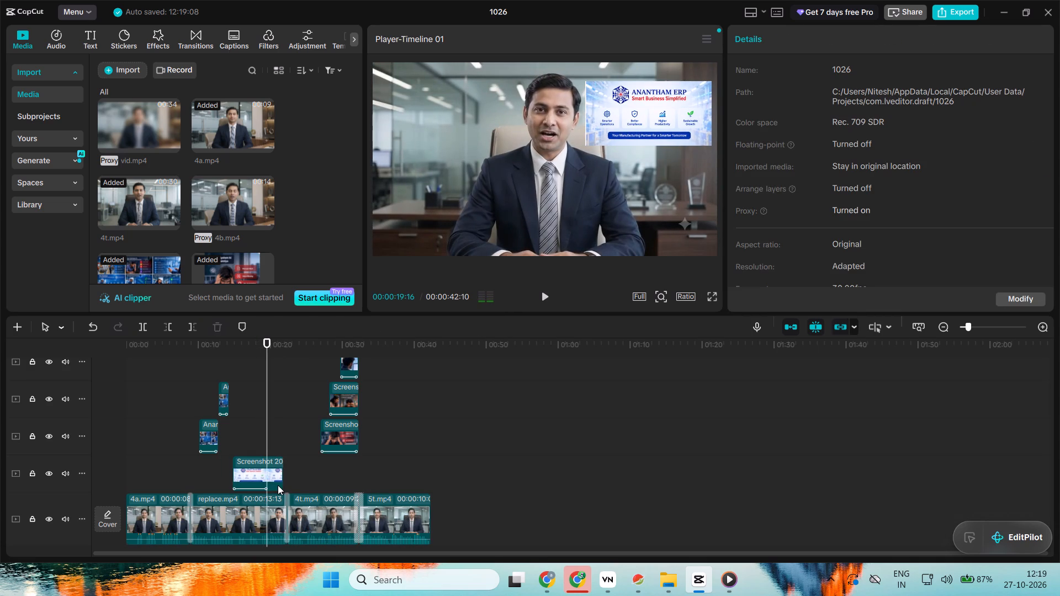
# Select the screenshot overlay above replace.mp4 and play from about 0:19 into the transition to 4t.mp4 to check the clip's ending.
pyautogui.click(264, 487)
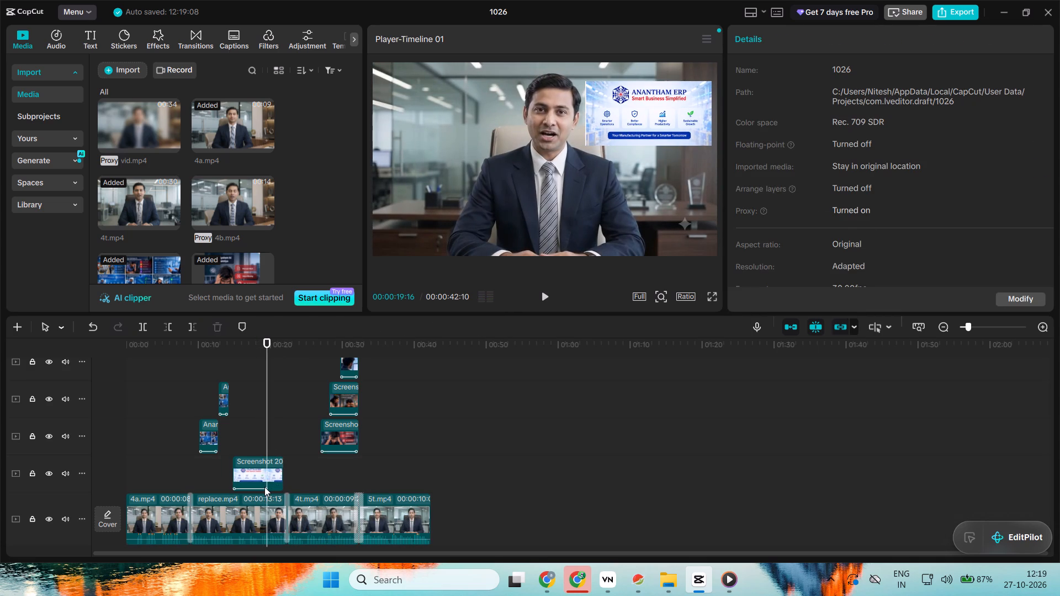
pyautogui.click(264, 487)
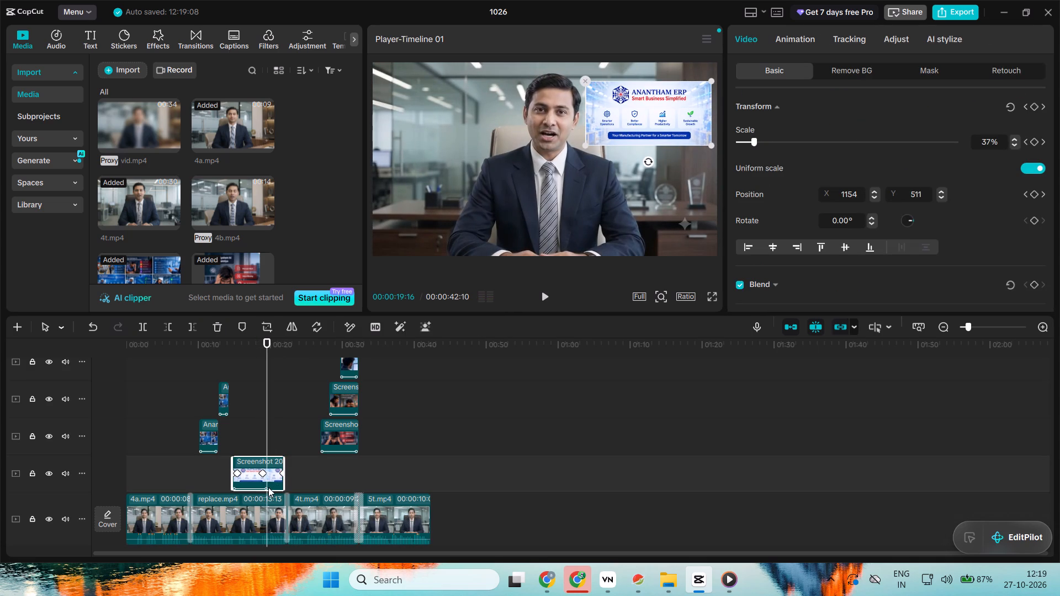
pyautogui.press('space')
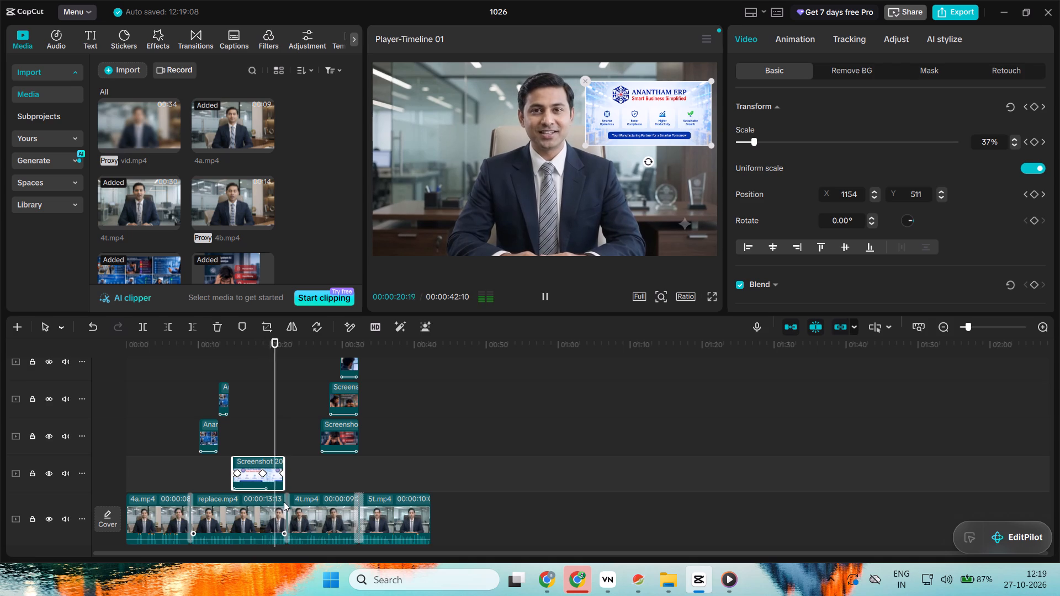
pyautogui.press('space')
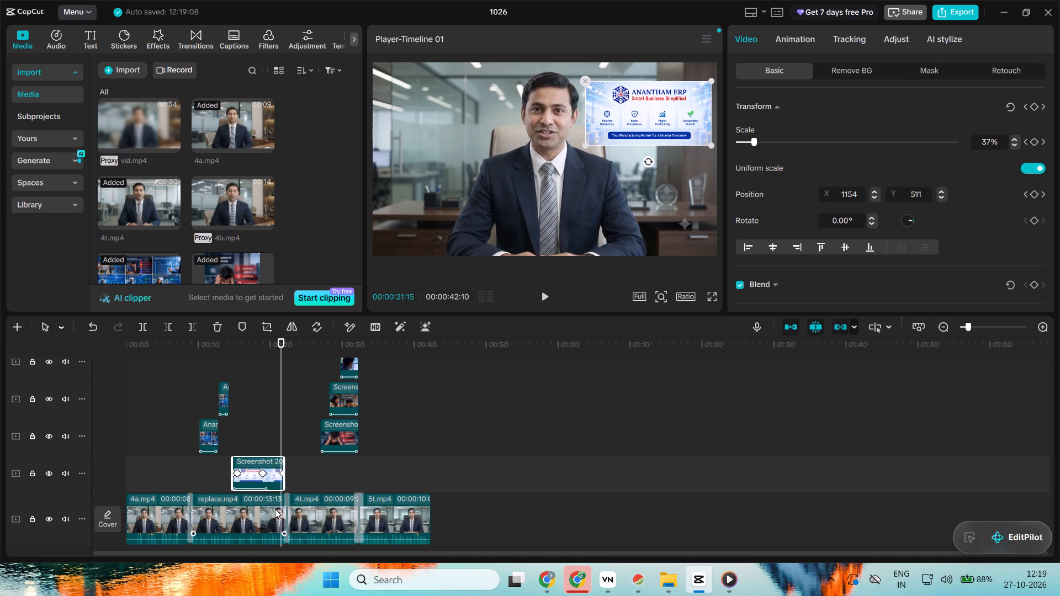
pyautogui.press('space')
pyautogui.press('space')
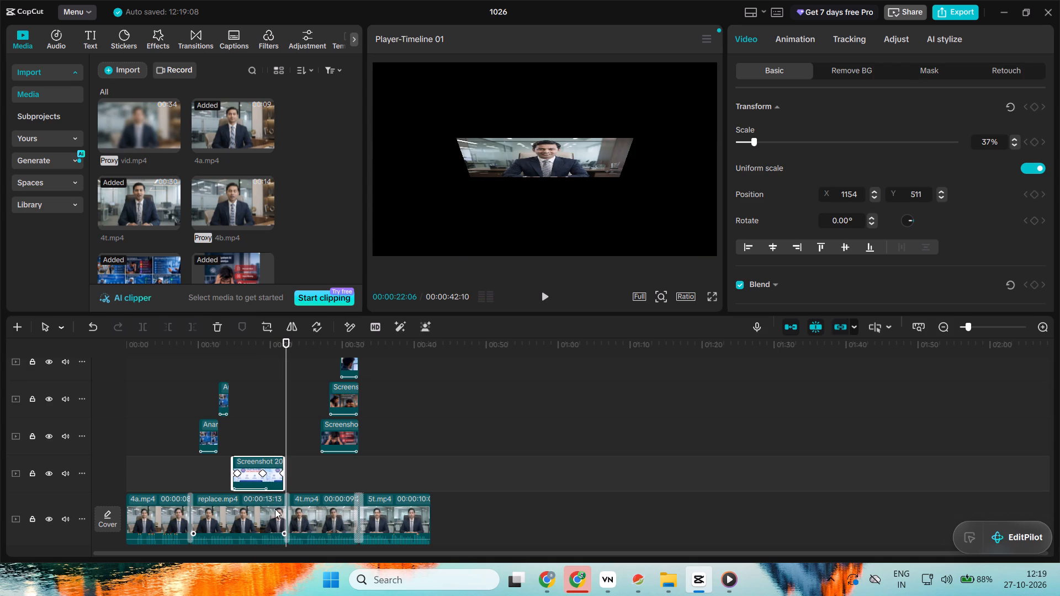
# Select the 4t.mp4 clip and replay the transition from replace.mp4, stepping back through its frames around 0:22.
pyautogui.click(312, 539)
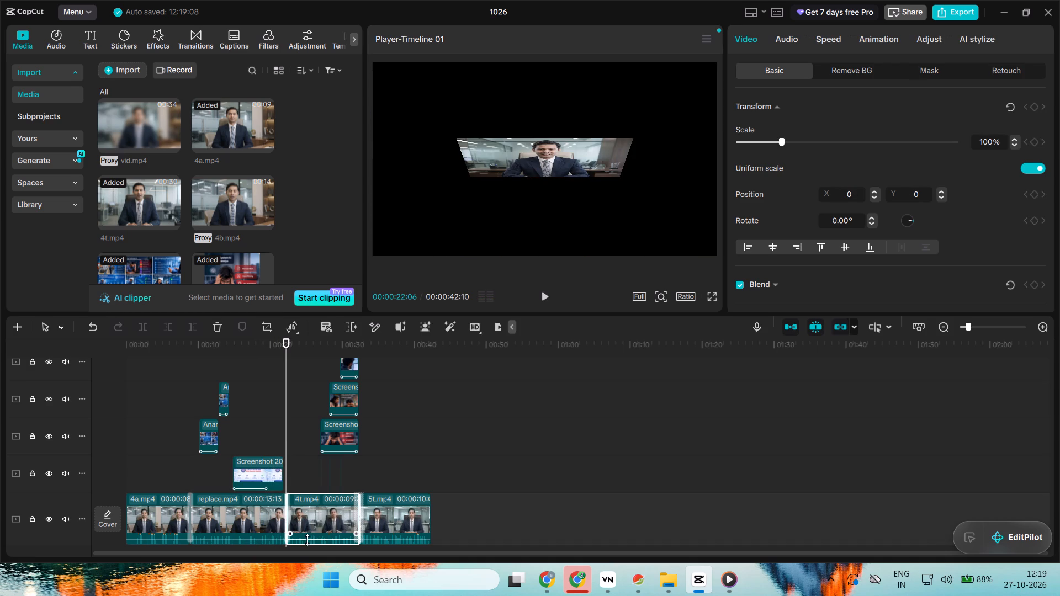
pyautogui.press('Left')
pyautogui.press('Left')
pyautogui.press('Left')
pyautogui.press('space')
pyautogui.press('Left')
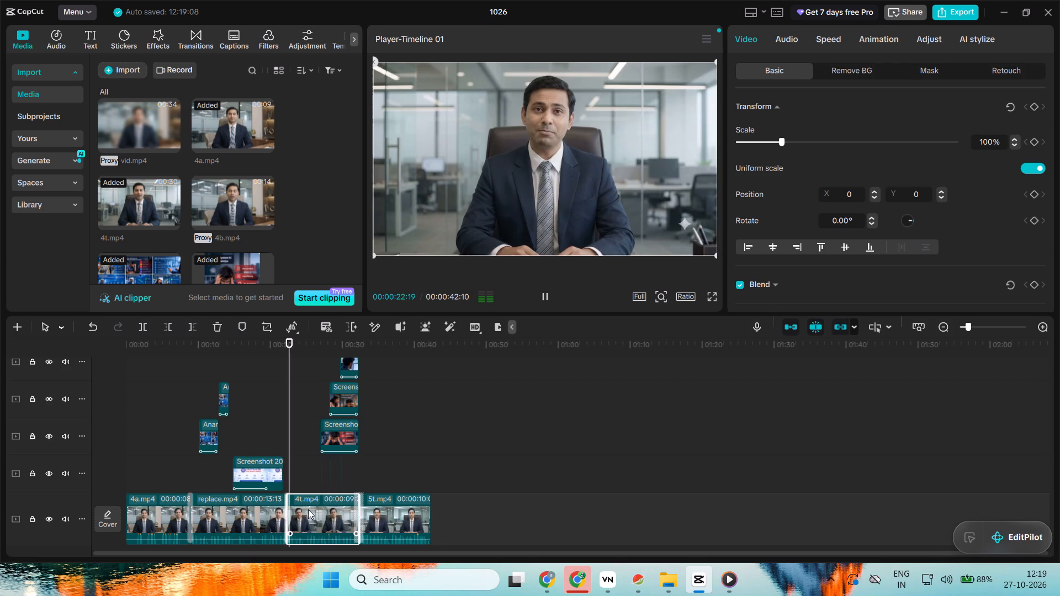
pyautogui.press('Left')
pyautogui.press('Left')
pyautogui.press('Left')
pyautogui.press('Left')
pyautogui.press('Left')
pyautogui.press('Left')
pyautogui.press('Left')
pyautogui.press('Left')
pyautogui.press('Left')
pyautogui.press('Left')
pyautogui.press('Left')
pyautogui.press('Left')
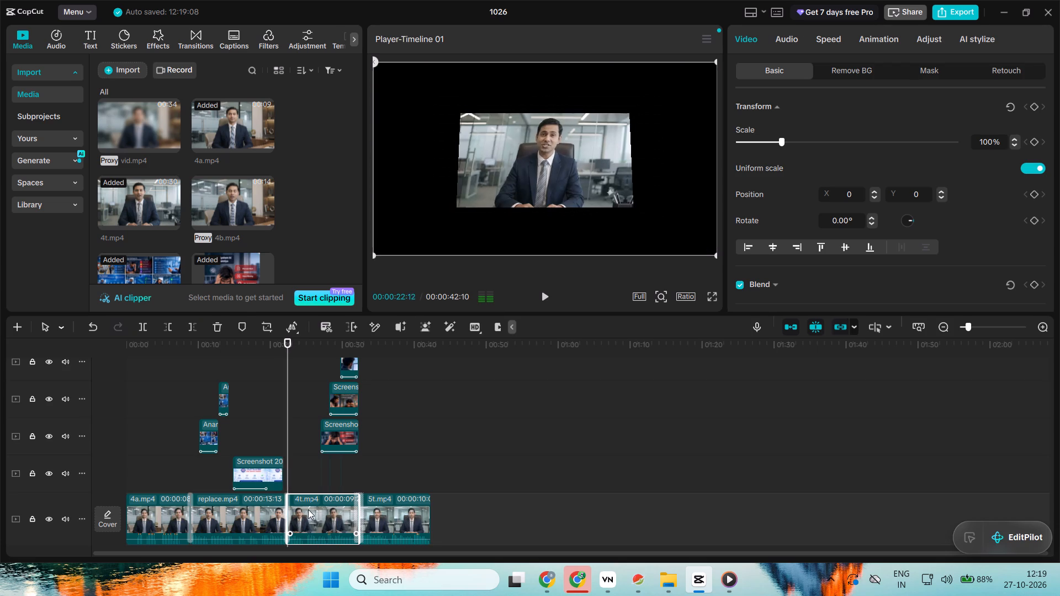
pyautogui.press('Left')
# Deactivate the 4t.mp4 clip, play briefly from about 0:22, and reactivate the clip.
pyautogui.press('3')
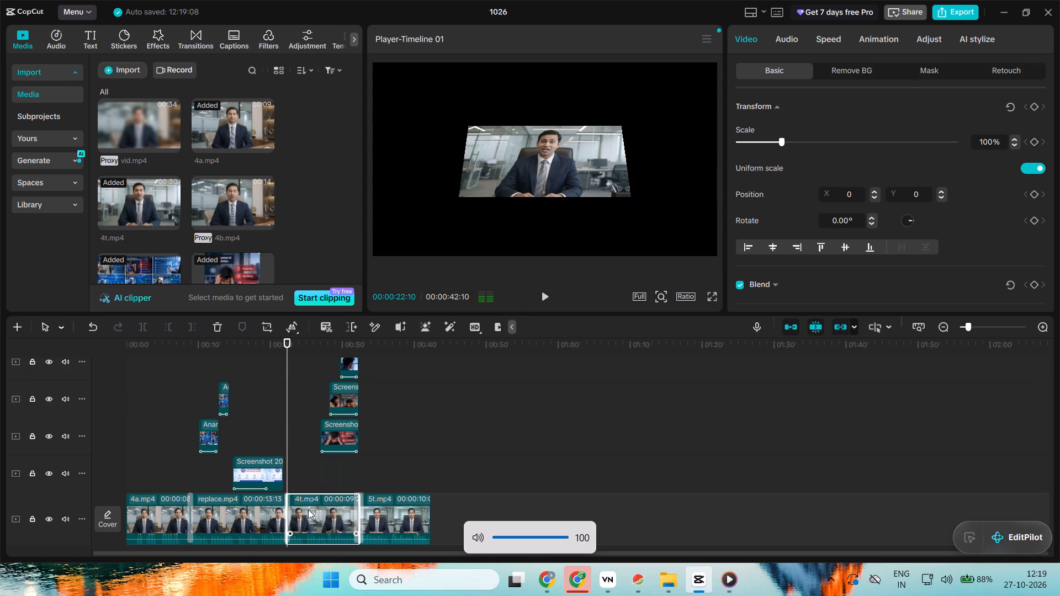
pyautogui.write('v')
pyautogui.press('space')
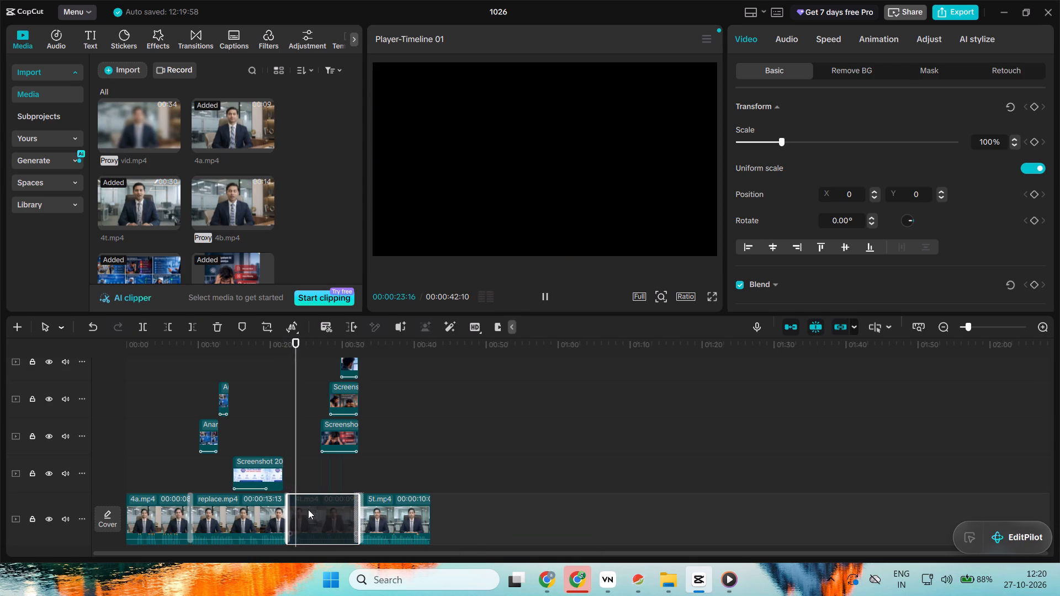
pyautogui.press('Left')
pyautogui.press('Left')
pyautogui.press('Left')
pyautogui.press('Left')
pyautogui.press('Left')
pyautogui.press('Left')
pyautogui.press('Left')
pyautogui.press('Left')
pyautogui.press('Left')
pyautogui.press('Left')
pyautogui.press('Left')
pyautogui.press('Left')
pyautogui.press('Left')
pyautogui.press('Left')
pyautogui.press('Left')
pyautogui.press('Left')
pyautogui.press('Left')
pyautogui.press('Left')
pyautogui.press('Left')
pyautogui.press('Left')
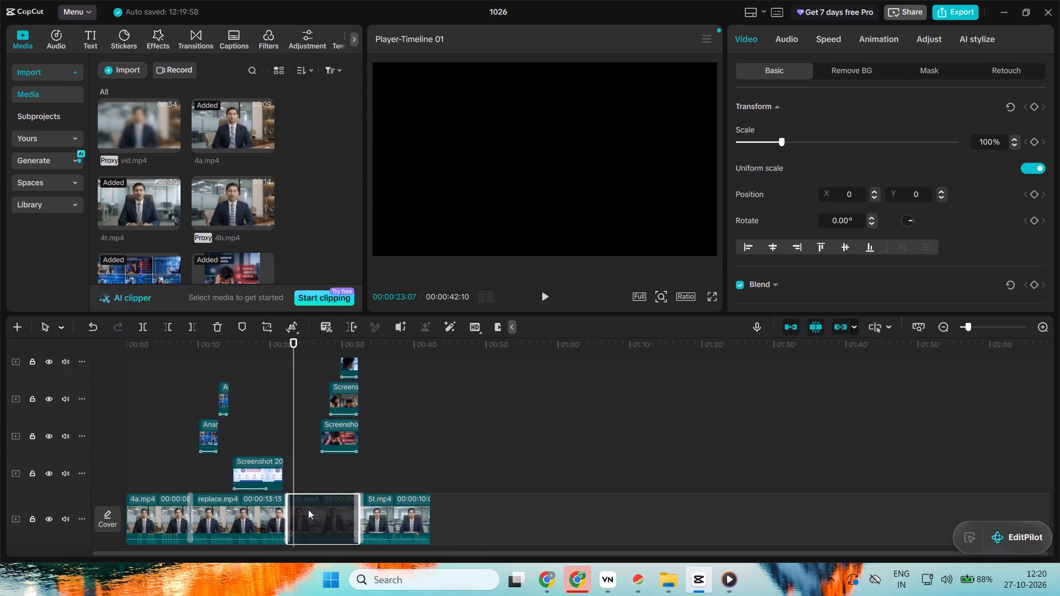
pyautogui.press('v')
# Examine the transition between replace.mp4 and 4t.mp4 by playing and stepping back through the frames around 0:22.
pyautogui.press('Left')
pyautogui.press('Left')
pyautogui.press('Left')
pyautogui.press('Left')
pyautogui.press('Left')
pyautogui.press('Left')
pyautogui.press('Left')
pyautogui.press('Left')
pyautogui.press('Left')
pyautogui.press('Left')
pyautogui.press('Left')
pyautogui.press('Left')
pyautogui.press('Left')
pyautogui.press('Left')
pyautogui.press('Left')
pyautogui.press('Left')
pyautogui.press('Left')
pyautogui.press('Left')
pyautogui.press('Left')
pyautogui.press('Left')
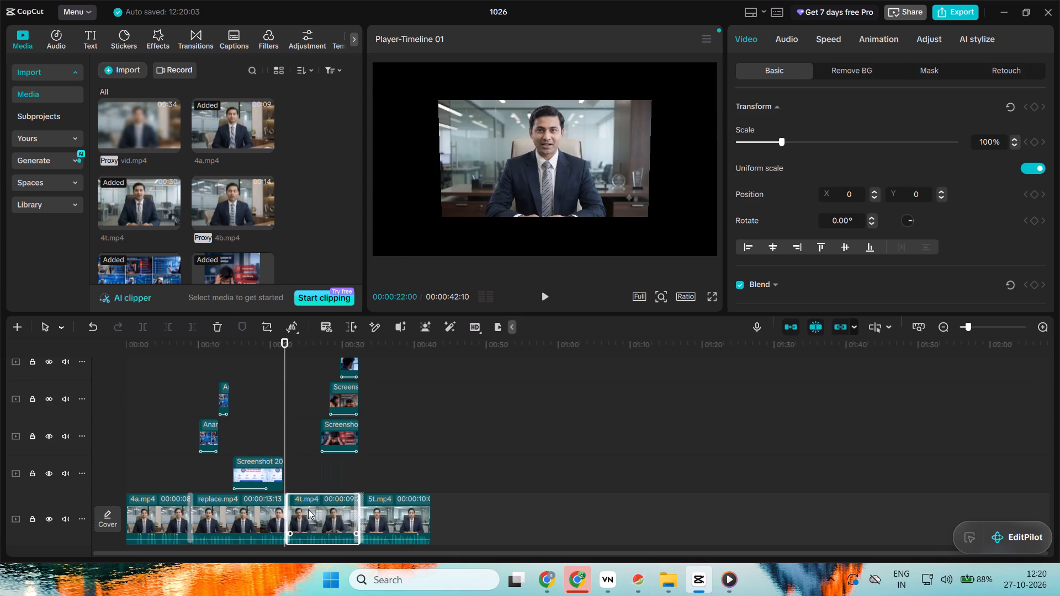
pyautogui.press('space')
pyautogui.press('space')
pyautogui.press('Left')
pyautogui.press('Left')
pyautogui.press('Left')
pyautogui.press('Left')
pyautogui.press('Left')
pyautogui.press('Left')
pyautogui.press('Left')
pyautogui.press('Left')
pyautogui.press('Left')
pyautogui.press('Left')
pyautogui.press('Left')
pyautogui.press('Left')
pyautogui.press('Left')
pyautogui.press('Left')
pyautogui.press('Left')
pyautogui.press('Left')
pyautogui.press('Left')
pyautogui.press('Left')
pyautogui.press('Left')
pyautogui.press('Left')
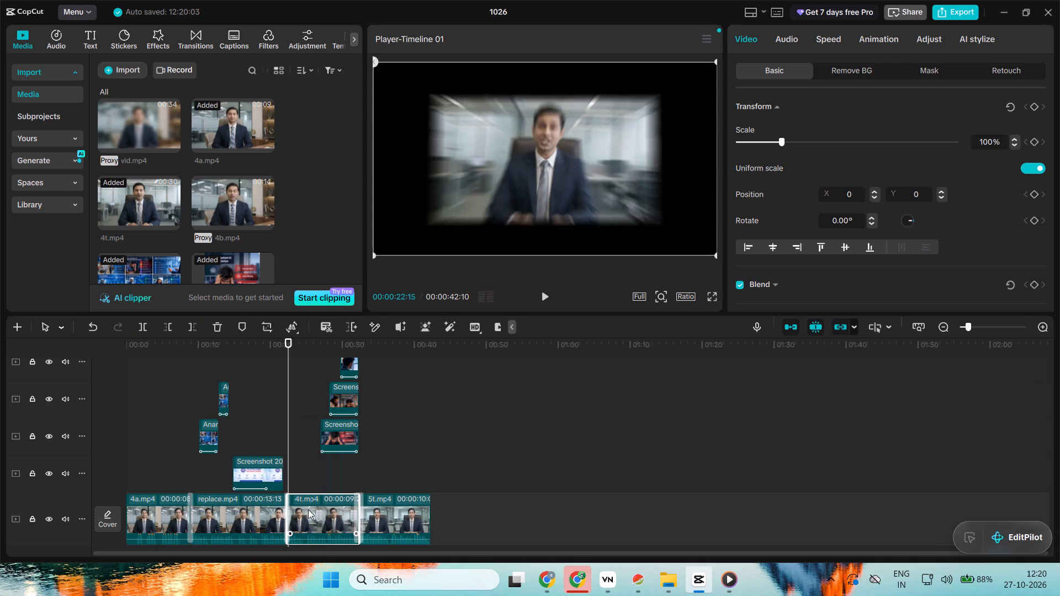
pyautogui.press('space')
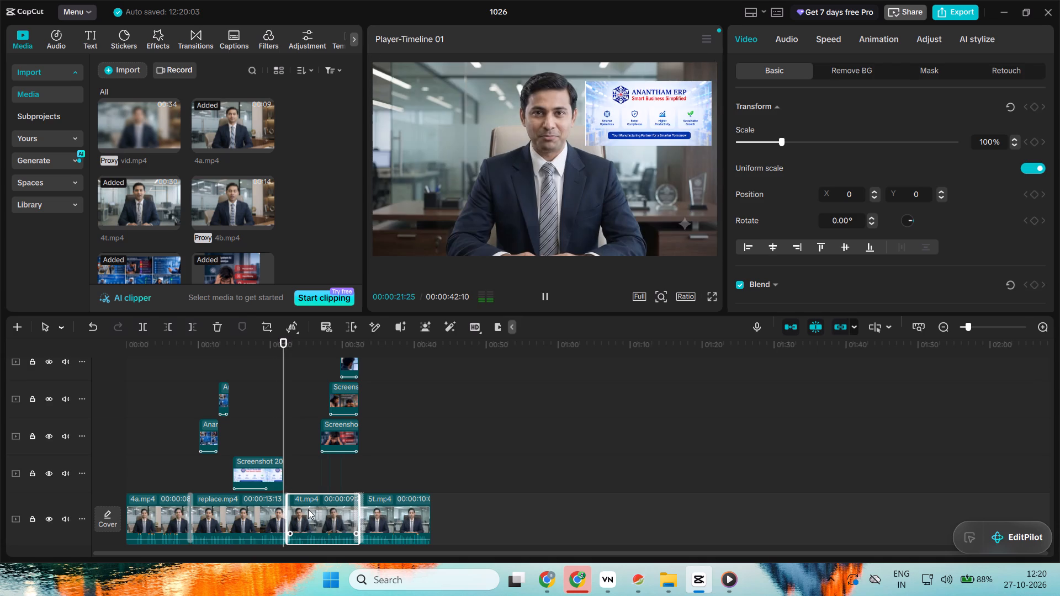
pyautogui.press('space')
pyautogui.press('Left')
pyautogui.press('Left')
pyautogui.press('Left')
pyautogui.press('Left')
pyautogui.press('Left')
pyautogui.press('Left')
pyautogui.press('Left')
pyautogui.press('Left')
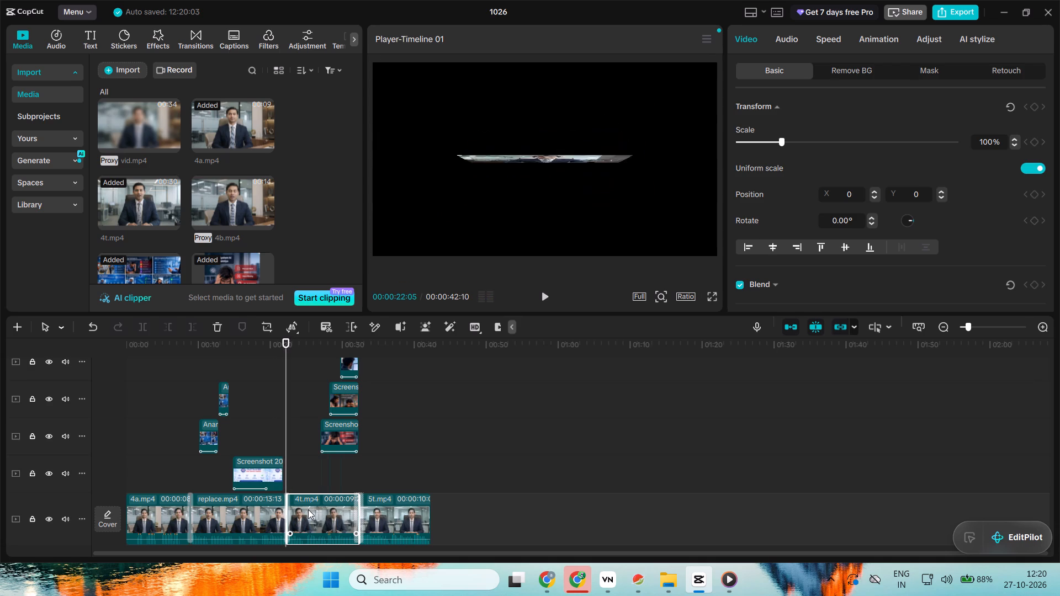
pyautogui.press('Left')
pyautogui.press('Left')
pyautogui.press('Left')
pyautogui.press('Left')
pyautogui.press('Left')
pyautogui.press('Left')
pyautogui.press('Left')
pyautogui.press('Left')
pyautogui.press('Left')
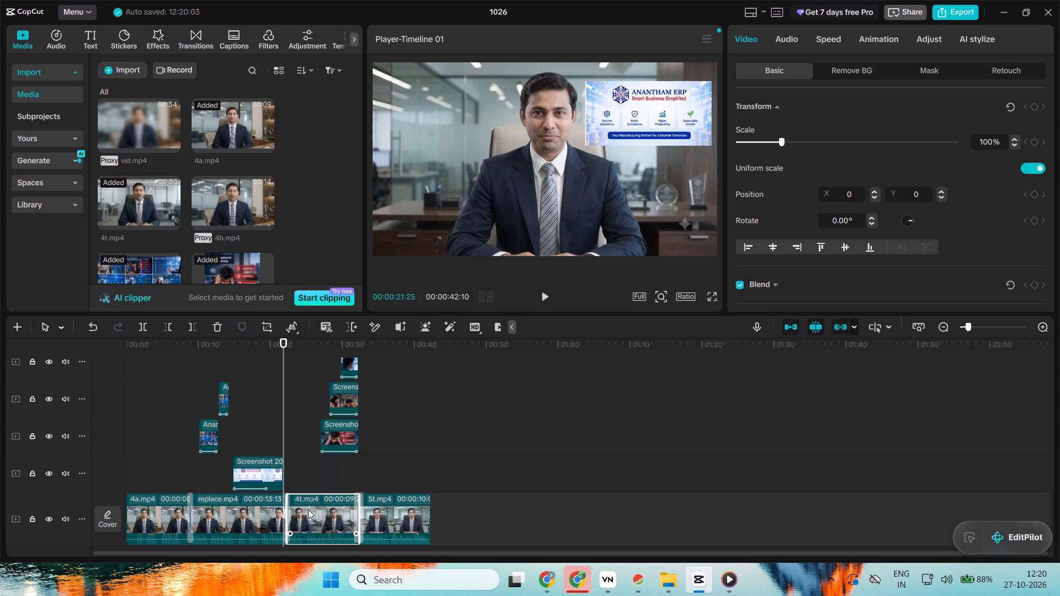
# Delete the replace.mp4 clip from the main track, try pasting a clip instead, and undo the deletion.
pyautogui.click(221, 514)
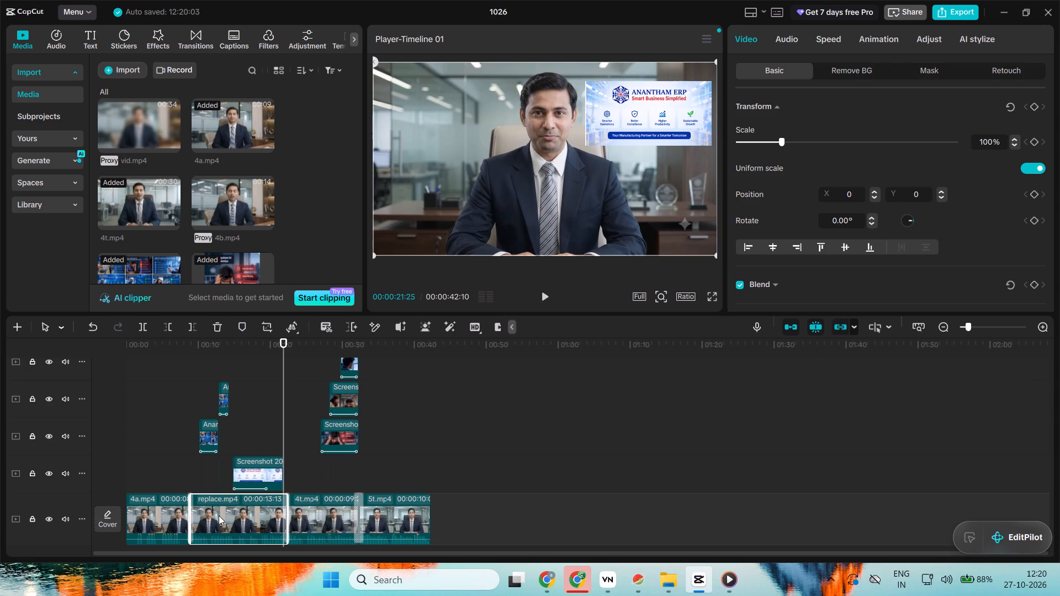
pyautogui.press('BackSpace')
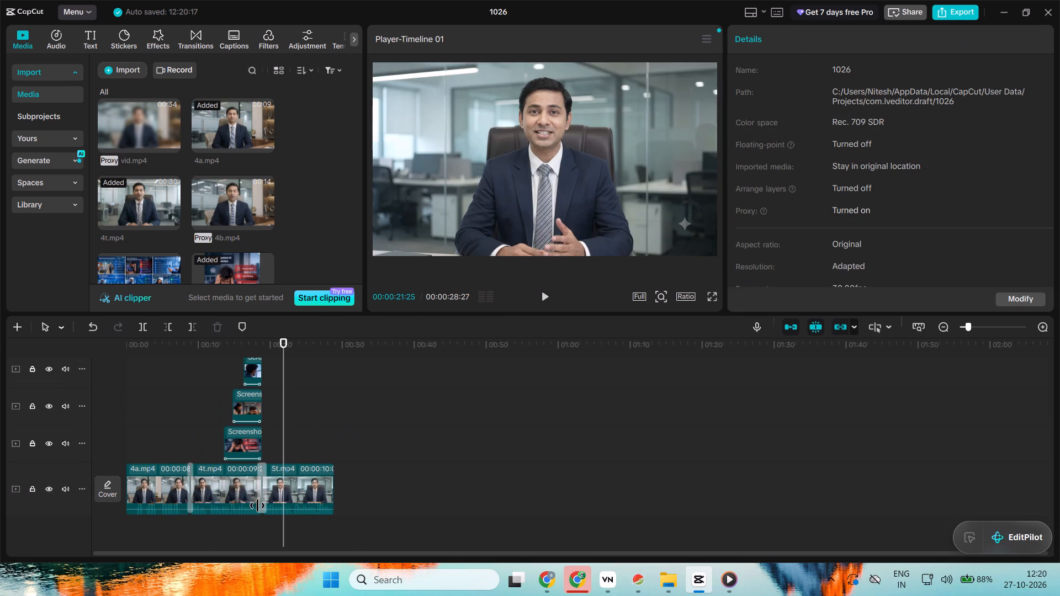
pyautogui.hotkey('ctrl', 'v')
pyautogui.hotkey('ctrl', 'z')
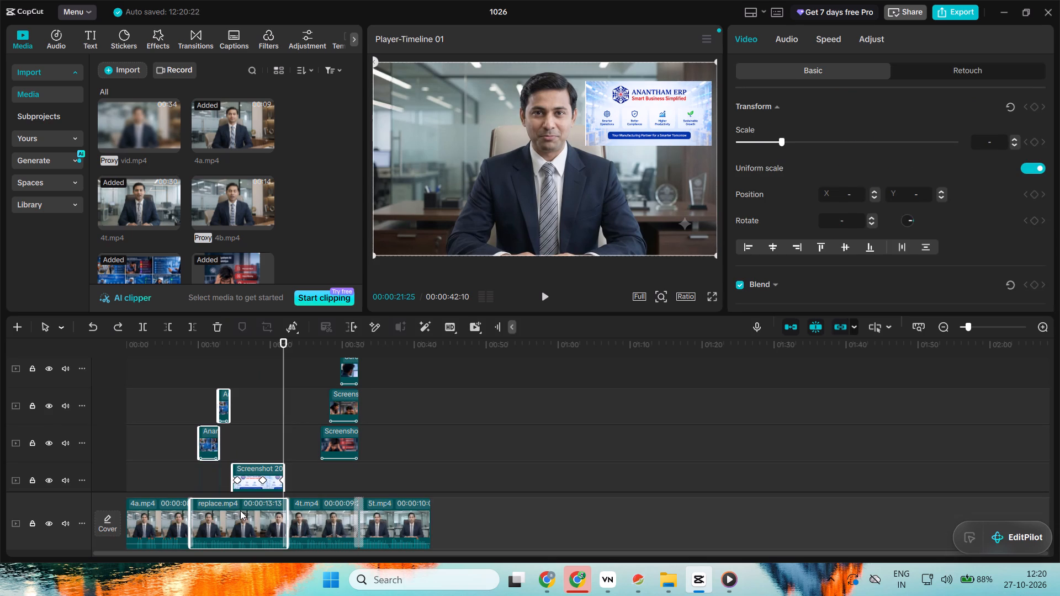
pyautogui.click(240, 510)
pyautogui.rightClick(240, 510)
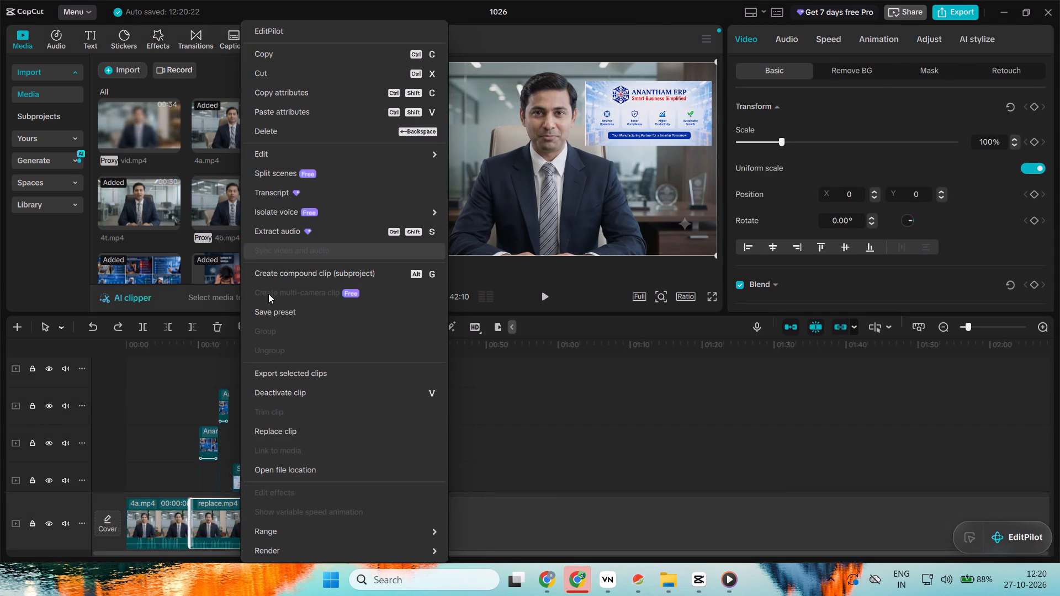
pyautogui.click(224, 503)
# Select the 4t.mp4 clip and replay the transition from replace.mp4 into it, starting from about 0:21.
pyautogui.click(309, 508)
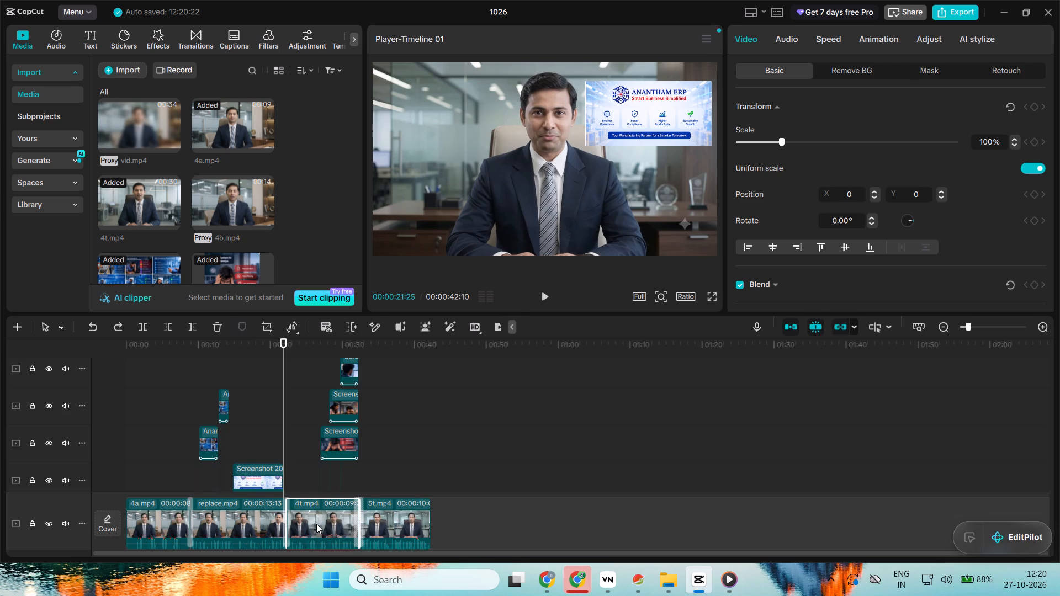
pyautogui.press('space')
pyautogui.press('space')
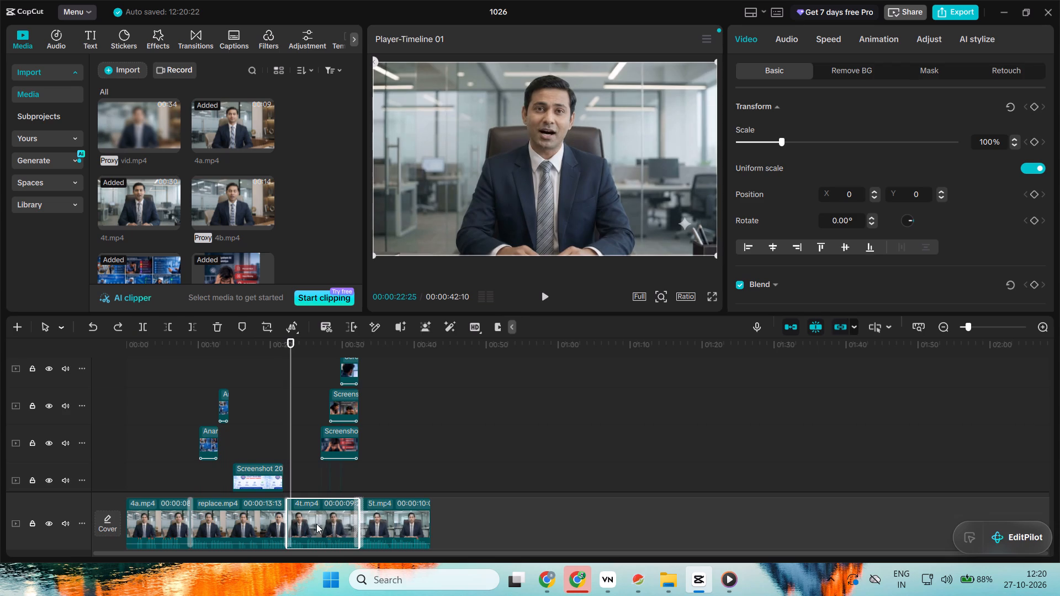
pyautogui.hotkey('shift', 'Left')
pyautogui.hotkey('shift', 'Left')
pyautogui.hotkey('shift', 'Left')
pyautogui.hotkey('shift', 'Left')
pyautogui.hotkey('shift', 'Left')
pyautogui.hotkey('shift', 'Left')
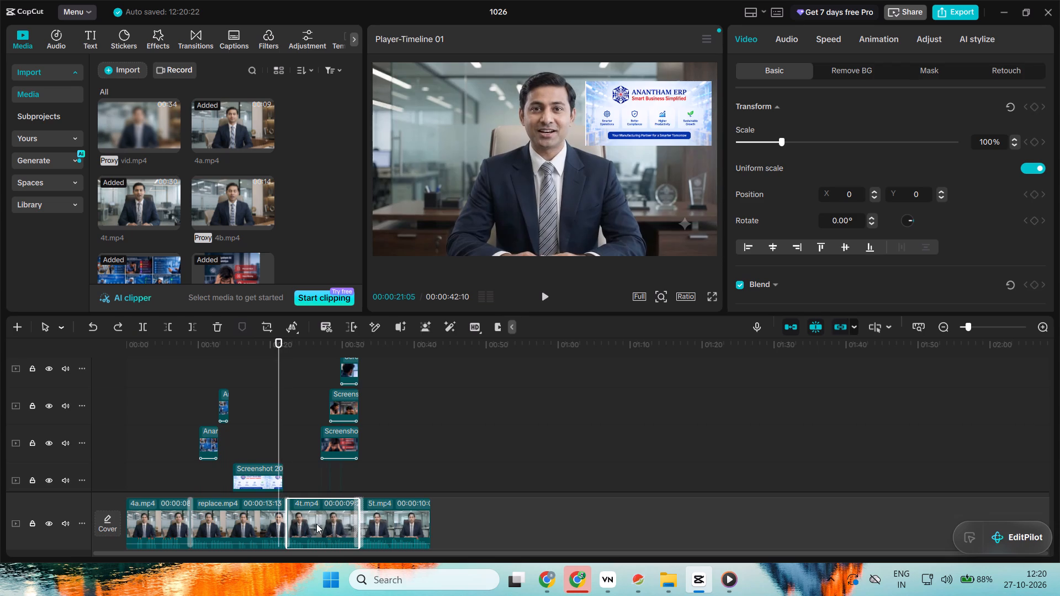
pyautogui.press('Left')
pyautogui.press('space')
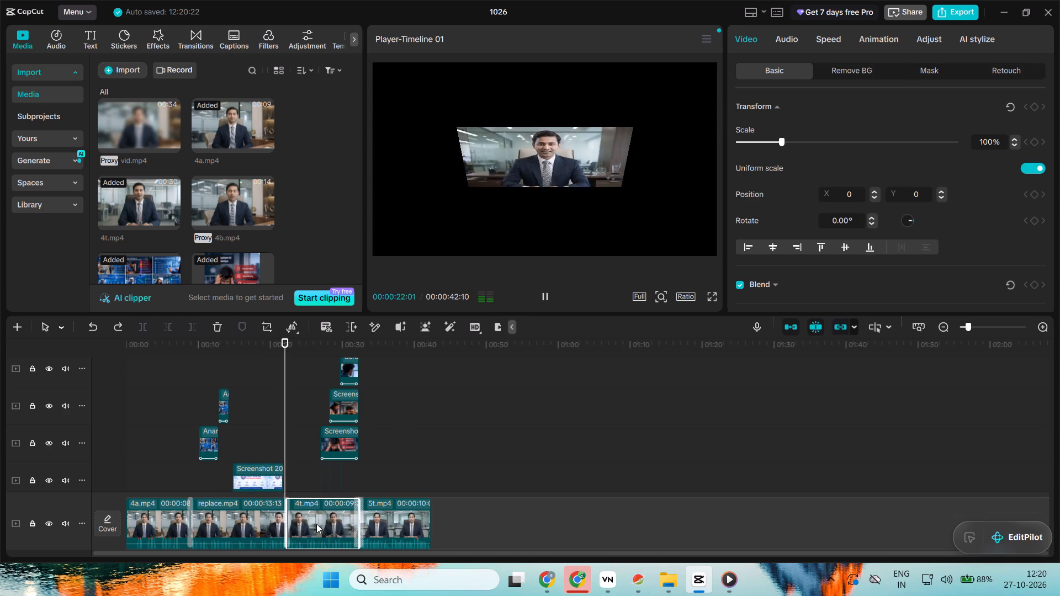
pyautogui.press('space')
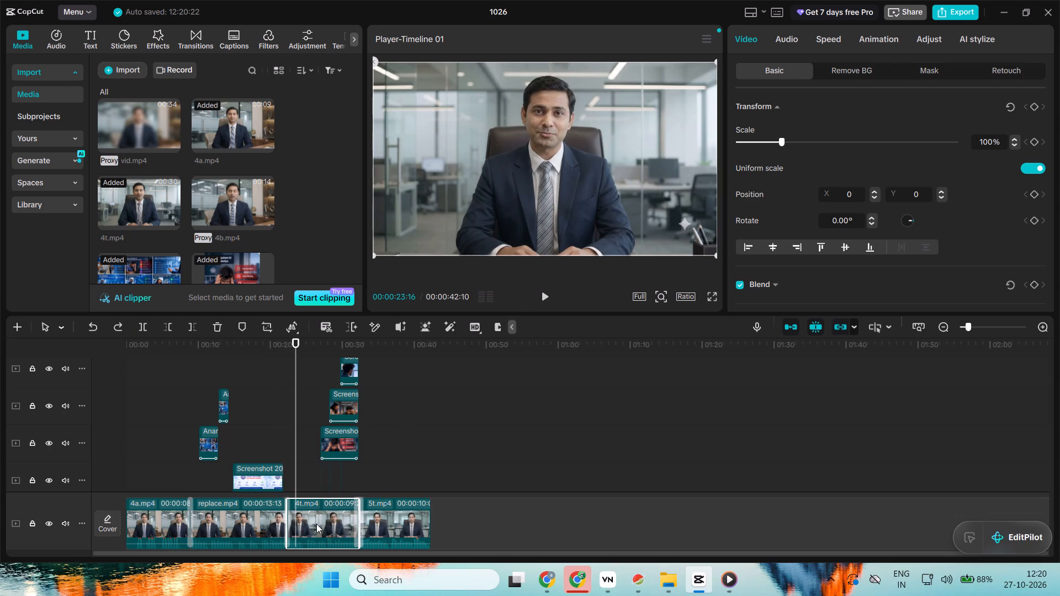
# Examine the first second of 4t.mp4 by stepping back frame by frame and replaying around 0:22 to 0:23.
pyautogui.press('Left')
pyautogui.press('Left')
pyautogui.press('Left')
pyautogui.press('Left')
pyautogui.press('Left')
pyautogui.press('Left')
pyautogui.press('Left')
pyautogui.press('Left')
pyautogui.press('Left')
pyautogui.press('Left')
pyautogui.press('Left')
pyautogui.press('Left')
pyautogui.press('Left')
pyautogui.press('Left')
pyautogui.press('Left')
pyautogui.press('Left')
pyautogui.press('Left')
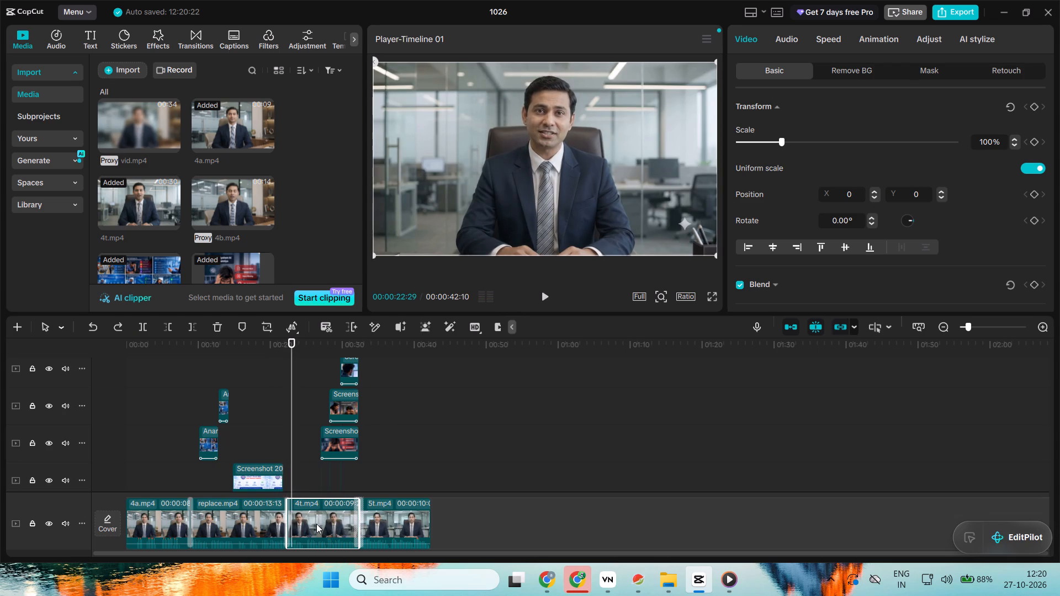
pyautogui.press('space')
pyautogui.press('Left')
pyautogui.press('Left')
pyautogui.press('Left')
pyautogui.press('Left')
pyautogui.press('Left')
pyautogui.press('Left')
pyautogui.press('Left')
pyautogui.press('Left')
pyautogui.press('Left')
pyautogui.press('Left')
pyautogui.press('Left')
pyautogui.press('Left')
pyautogui.press('Left')
pyautogui.press('Left')
pyautogui.press('Left')
pyautogui.press('Left')
pyautogui.press('Left')
pyautogui.press('Left')
pyautogui.press('Left')
pyautogui.press('Left')
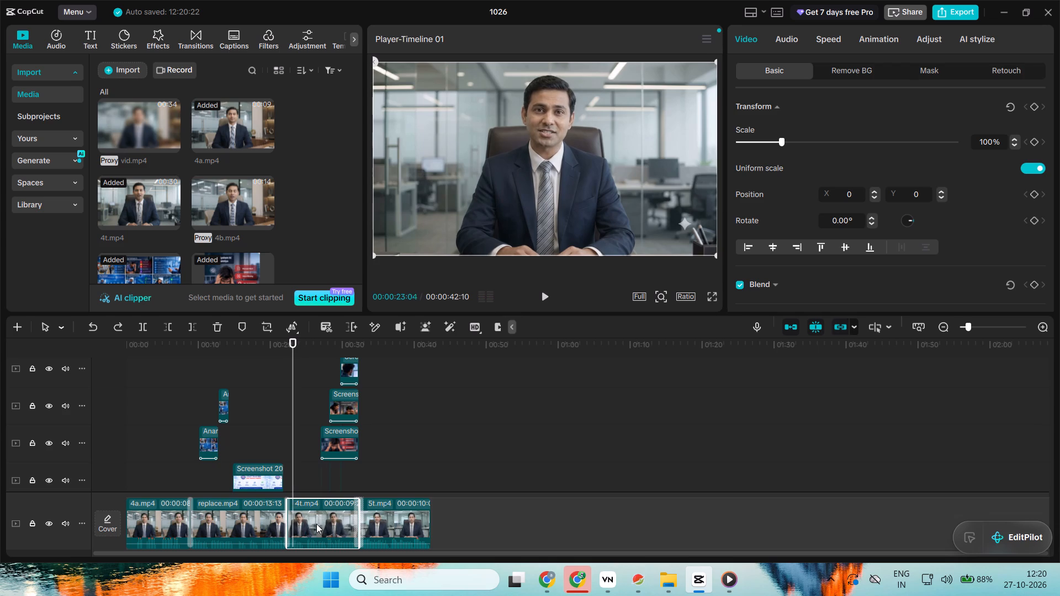
pyautogui.press('Left')
pyautogui.press('space')
pyautogui.press('space')
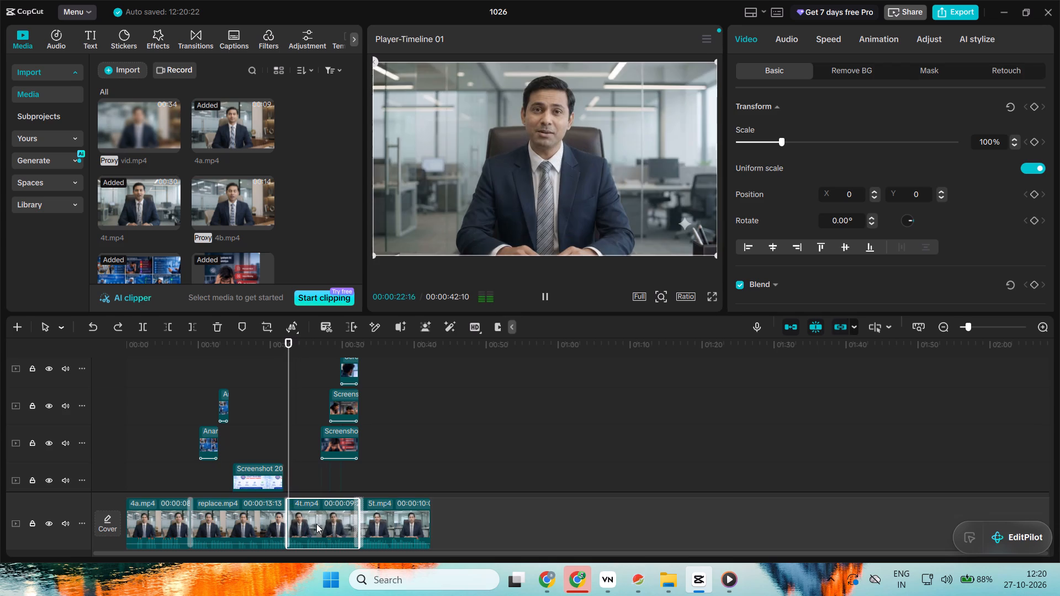
# Step back through the transition's frames and replay the change from replace.mp4 to 4t.mp4 from about 0:21.
pyautogui.press('Left')
pyautogui.press('Left')
pyautogui.press('Left')
pyautogui.press('Left')
pyautogui.press('Left')
pyautogui.press('Left')
pyautogui.press('Left')
pyautogui.press('Left')
pyautogui.press('Left')
pyautogui.press('Left')
pyautogui.press('Left')
pyautogui.press('Left')
pyautogui.press('Left')
pyautogui.press('Left')
pyautogui.press('Left')
pyautogui.press('Left')
pyautogui.press('Left')
pyautogui.press('Left')
pyautogui.press('Left')
pyautogui.press('Left')
pyautogui.press('Left')
pyautogui.press('Left')
pyautogui.press('Left')
pyautogui.press('Left')
pyautogui.press('Left')
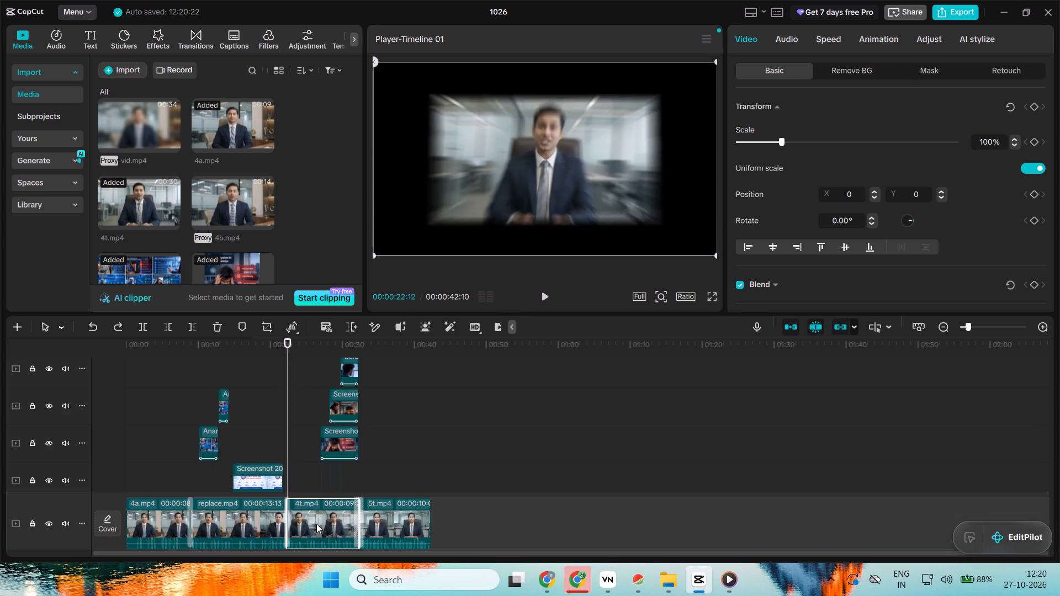
pyautogui.press('space')
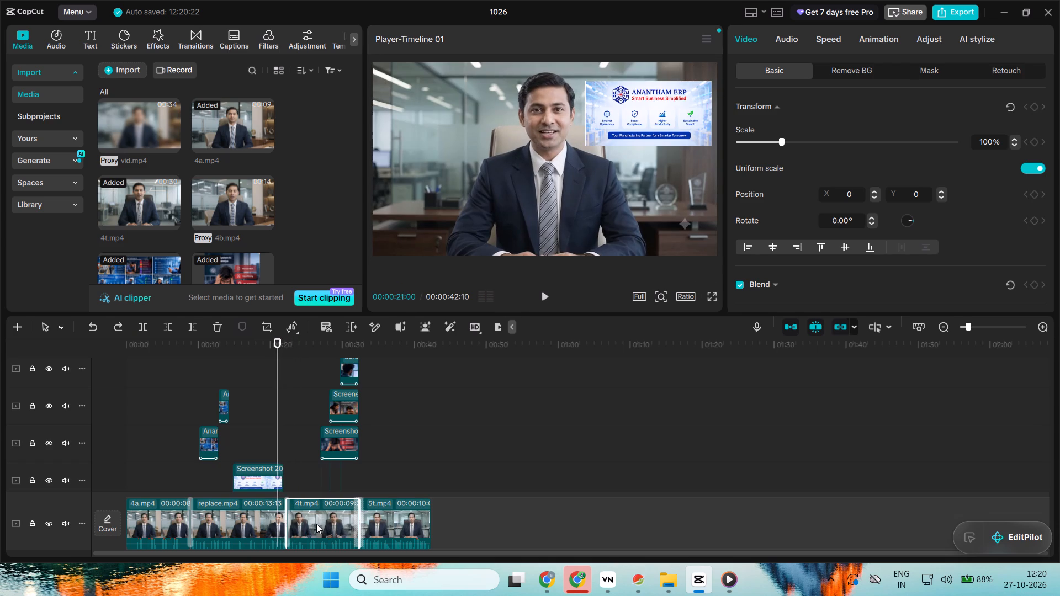
pyautogui.press('space')
pyautogui.press('space')
pyautogui.press('space')
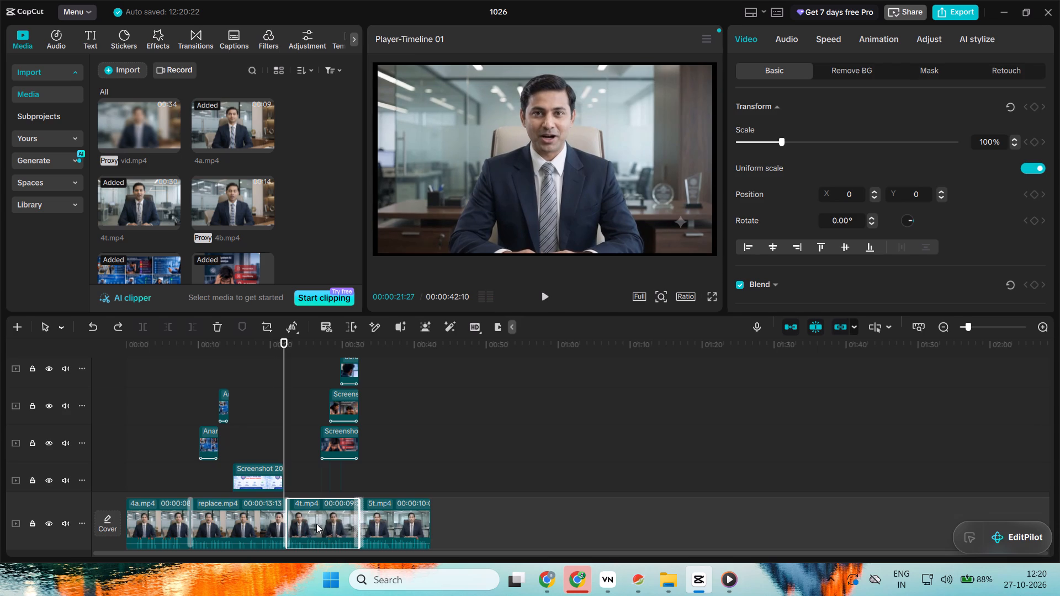
pyautogui.press('space')
pyautogui.press('space')
pyautogui.press('space')
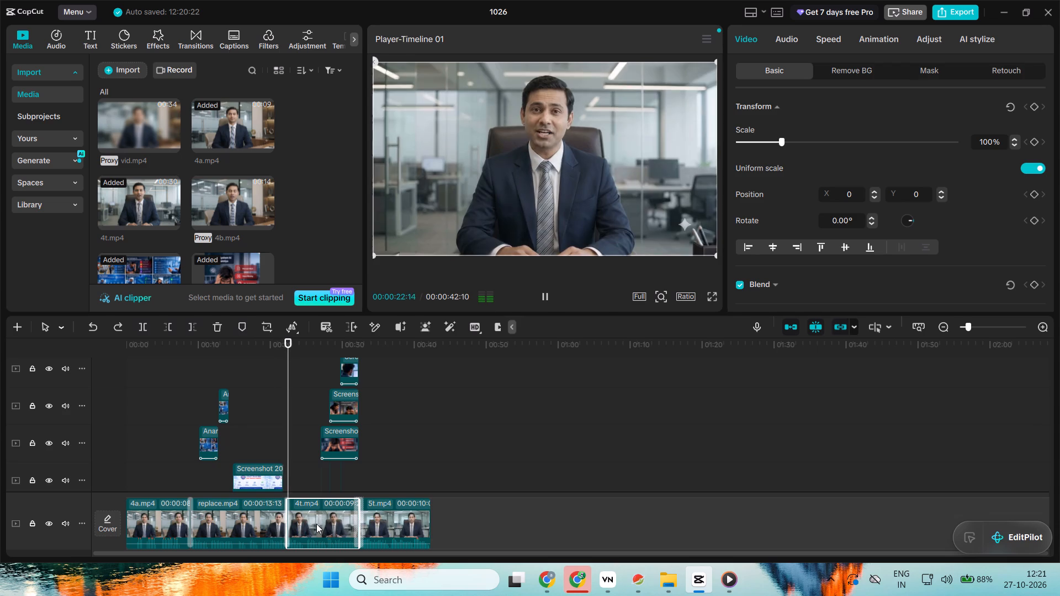
pyautogui.press('space')
# Step back before the transition once more and play from about 0:20 into the start of 4t.mp4.
pyautogui.press('Left')
pyautogui.press('Left')
pyautogui.press('Left')
pyautogui.press('Left')
pyautogui.press('Left')
pyautogui.press('Left')
pyautogui.press('Left')
pyautogui.press('Left')
pyautogui.press('Left')
pyautogui.press('Left')
pyautogui.press('Left')
pyautogui.press('Left')
pyautogui.press('Left')
pyautogui.press('Left')
pyautogui.press('Left')
pyautogui.press('Left')
pyautogui.press('Left')
pyautogui.press('Left')
pyautogui.press('Left')
pyautogui.press('Left')
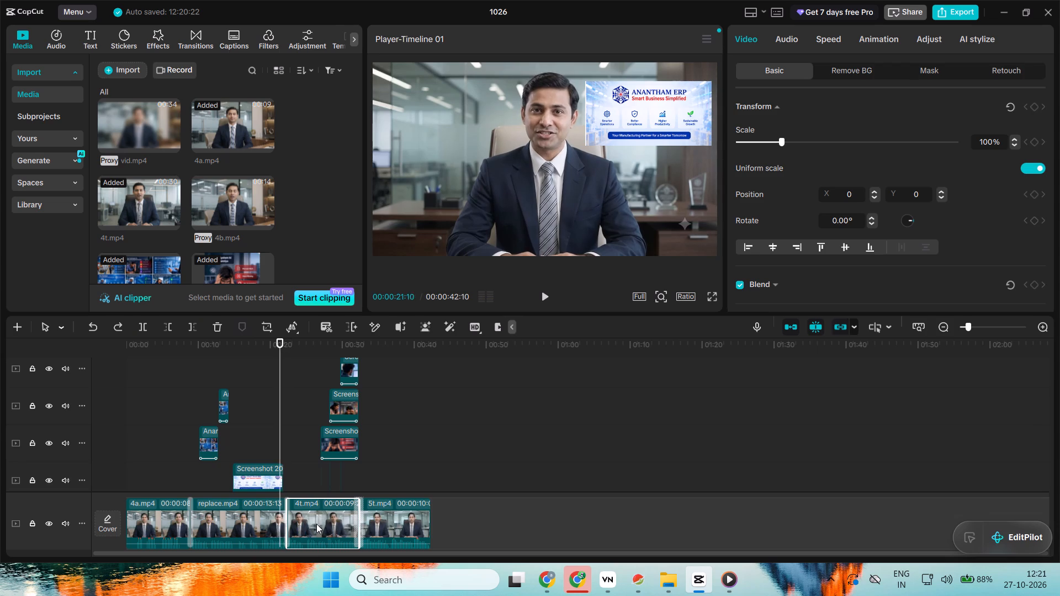
pyautogui.press('space')
pyautogui.press('space')
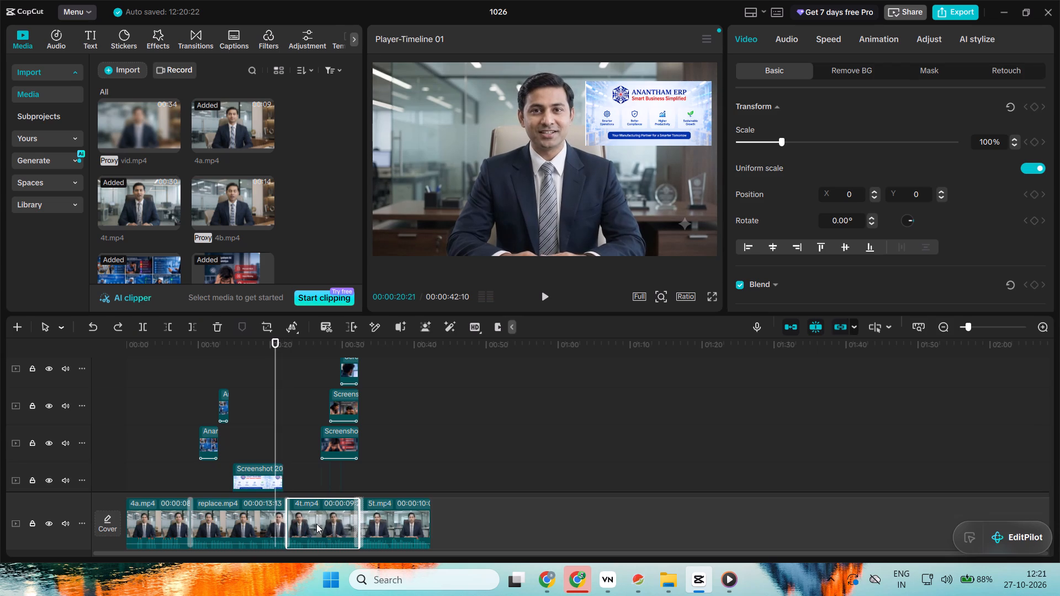
pyautogui.press('space')
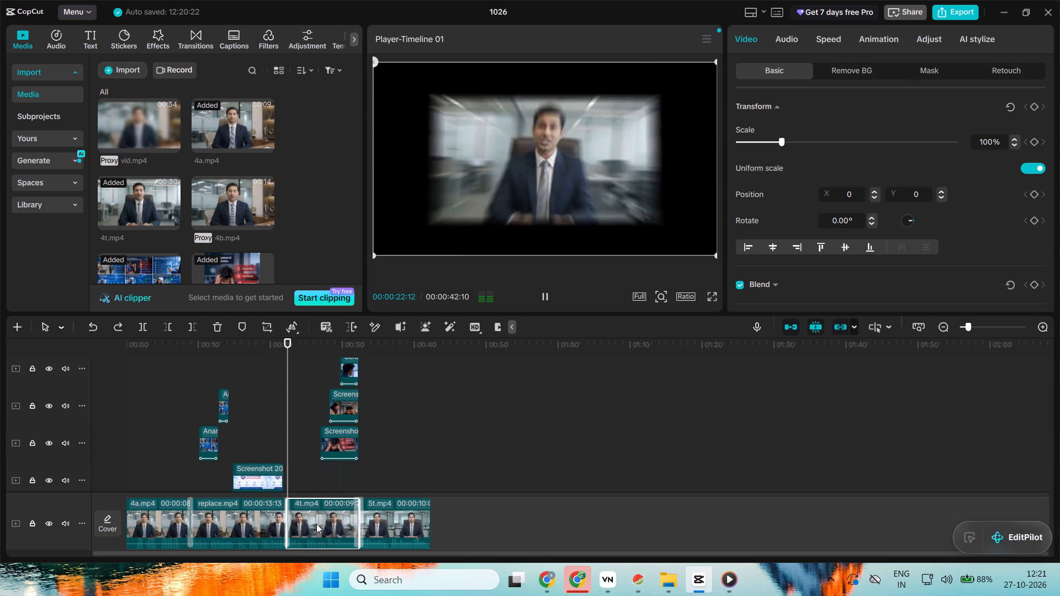
pyautogui.press('space')
# Delete the transition between the replace.mp4 and 4t.mp4 clips, accepting duplicate frames for the transitions.
pyautogui.click(232, 532)
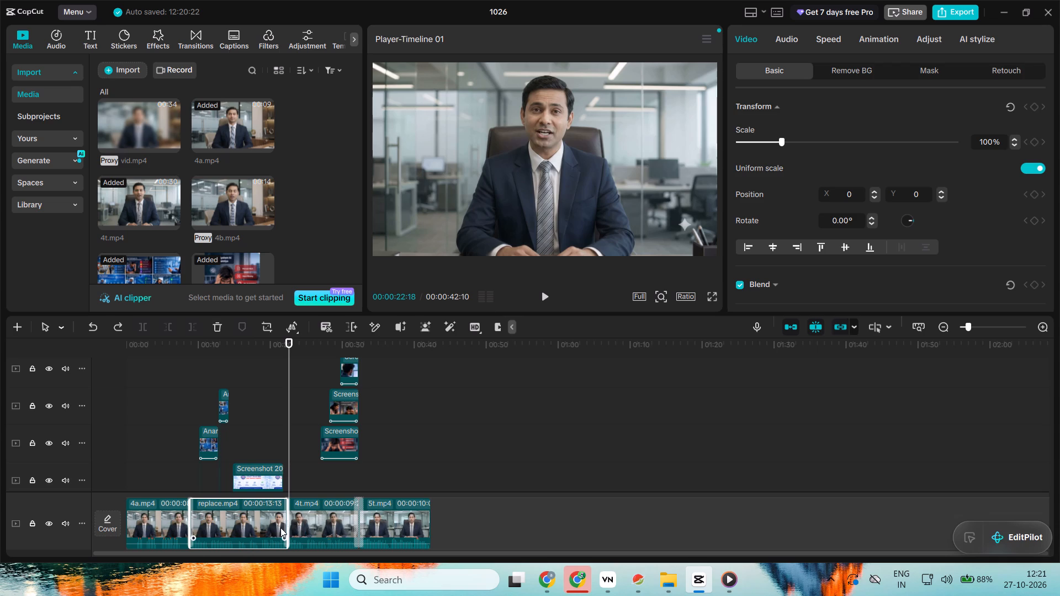
pyautogui.moveTo(280, 528); pyautogui.dragTo(285, 525)
pyautogui.click(362, 508)
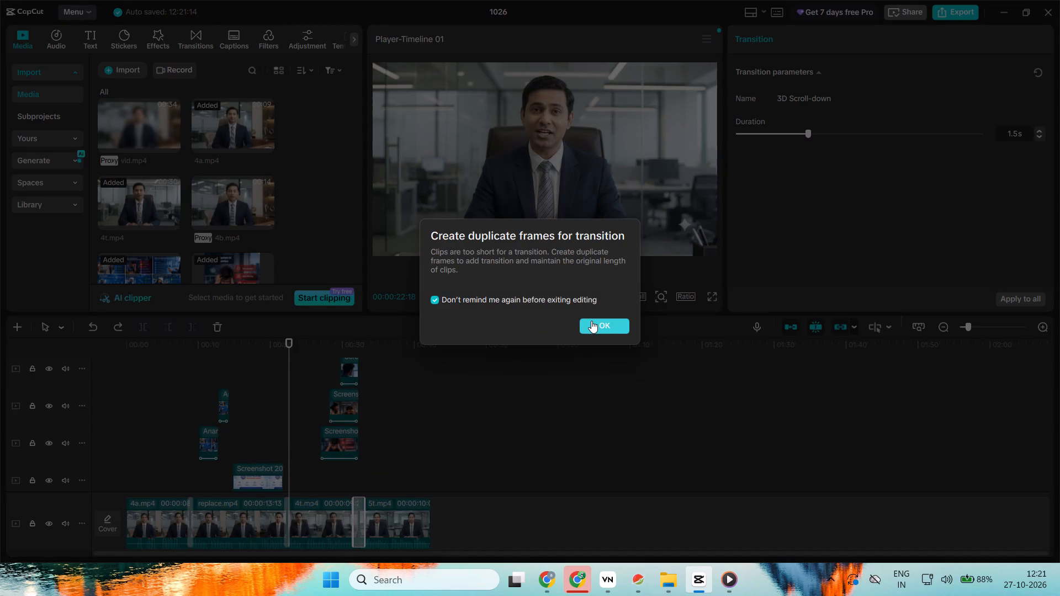
pyautogui.click(591, 321)
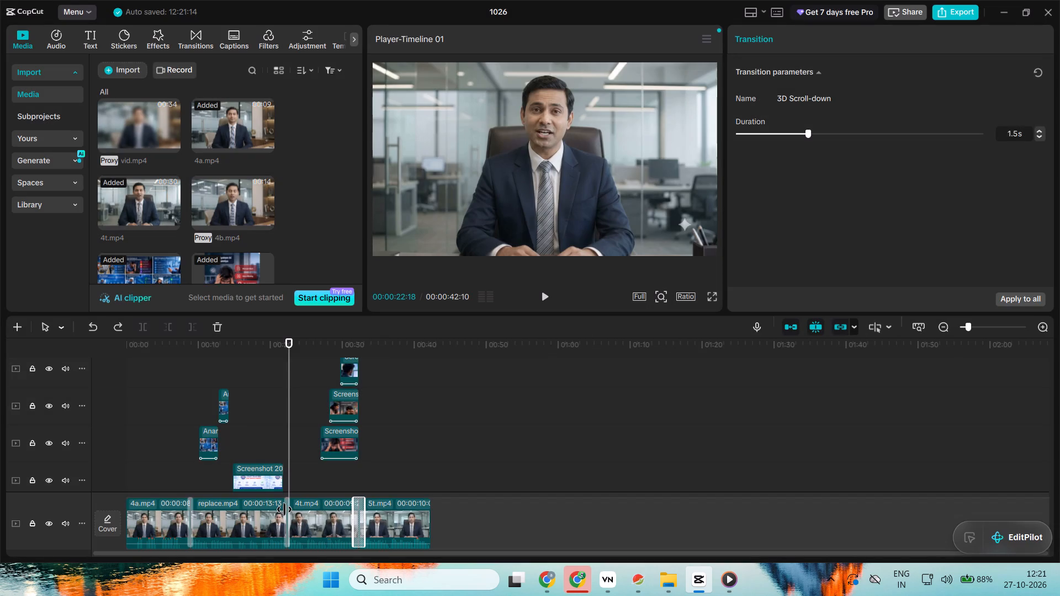
pyautogui.click(284, 509)
pyautogui.press('BackSpace')
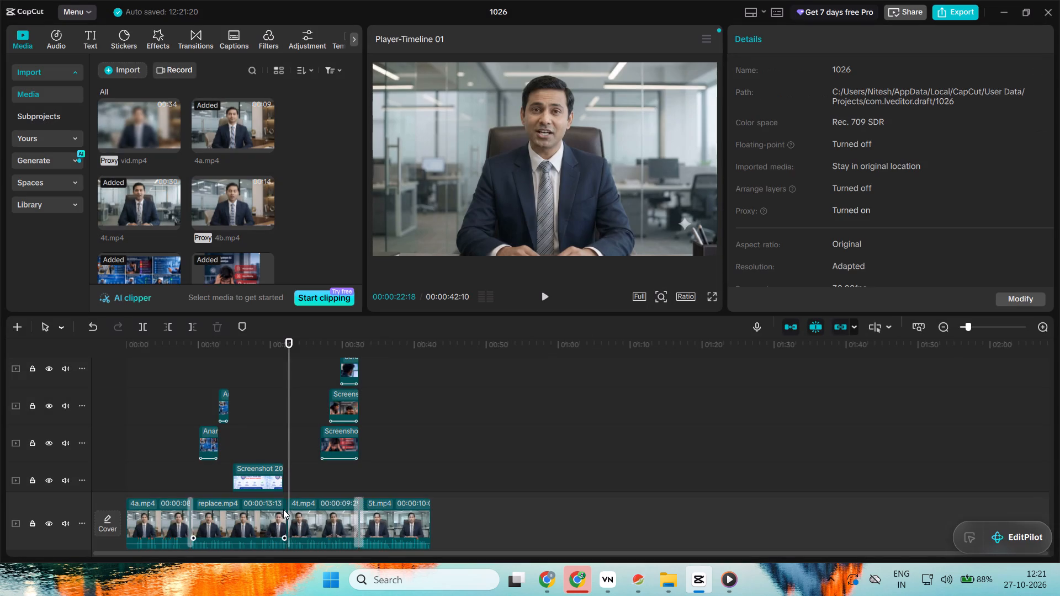
# Select replace.mp4 and examine the direct cut into 4t.mp4 by replaying from just before 0:22.
pyautogui.click(283, 509)
pyautogui.click(277, 504)
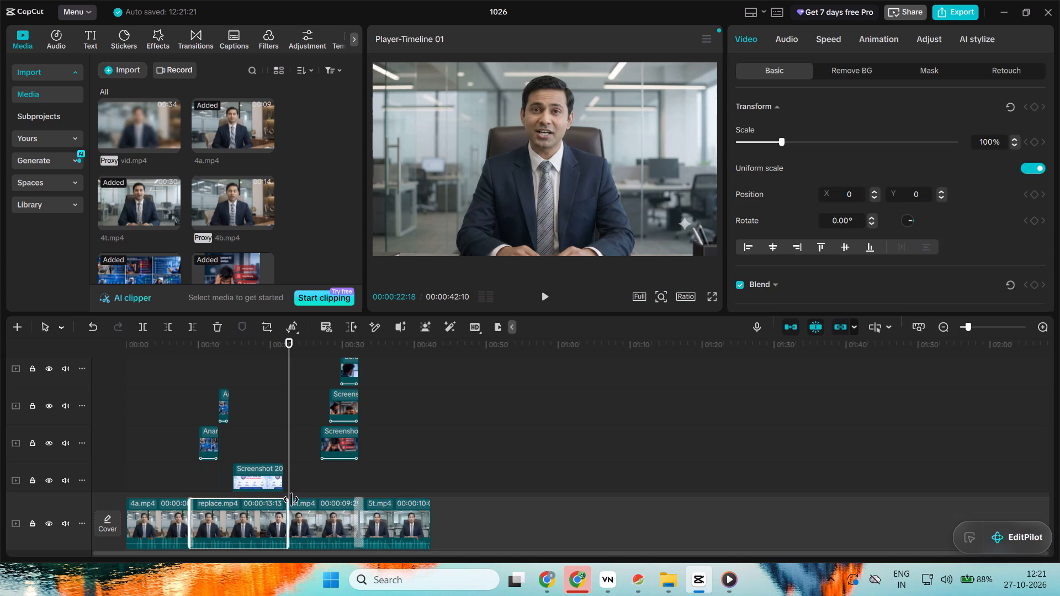
pyautogui.moveTo(292, 339); pyautogui.dragTo(285, 339)
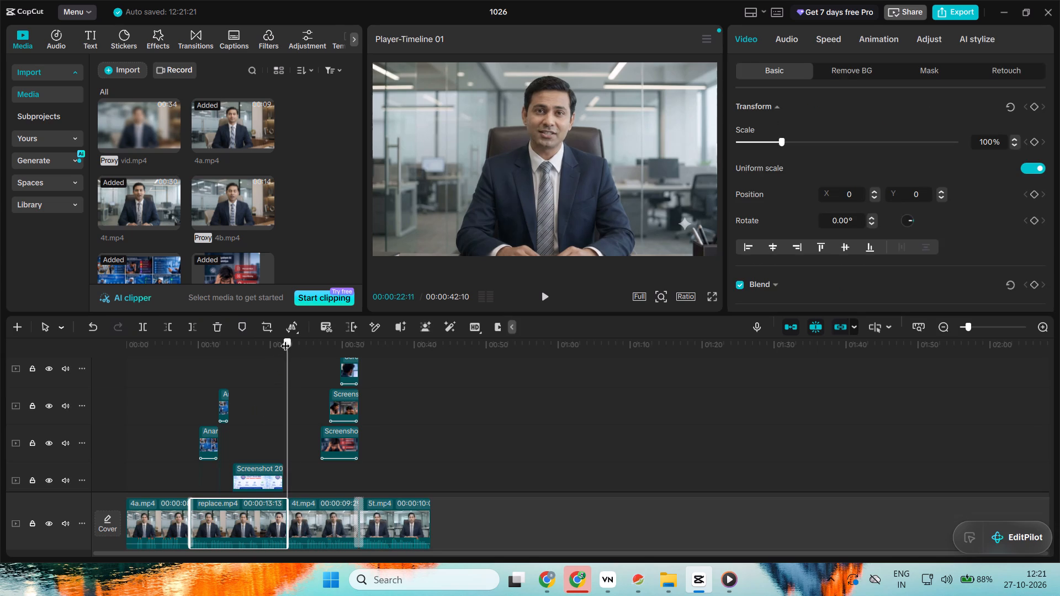
pyautogui.moveTo(285, 339); pyautogui.dragTo(276, 329)
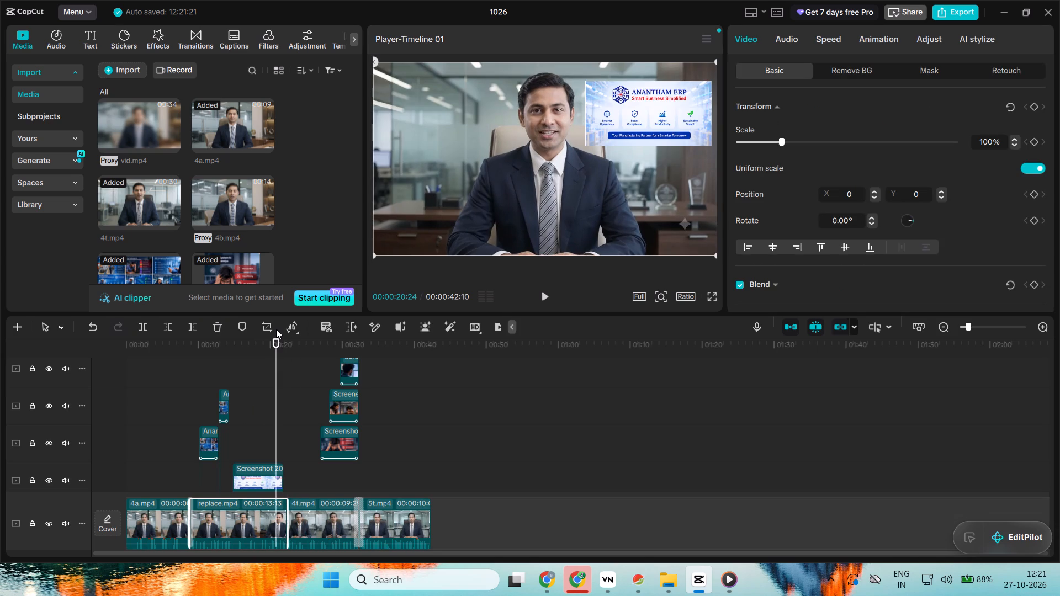
pyautogui.press('space')
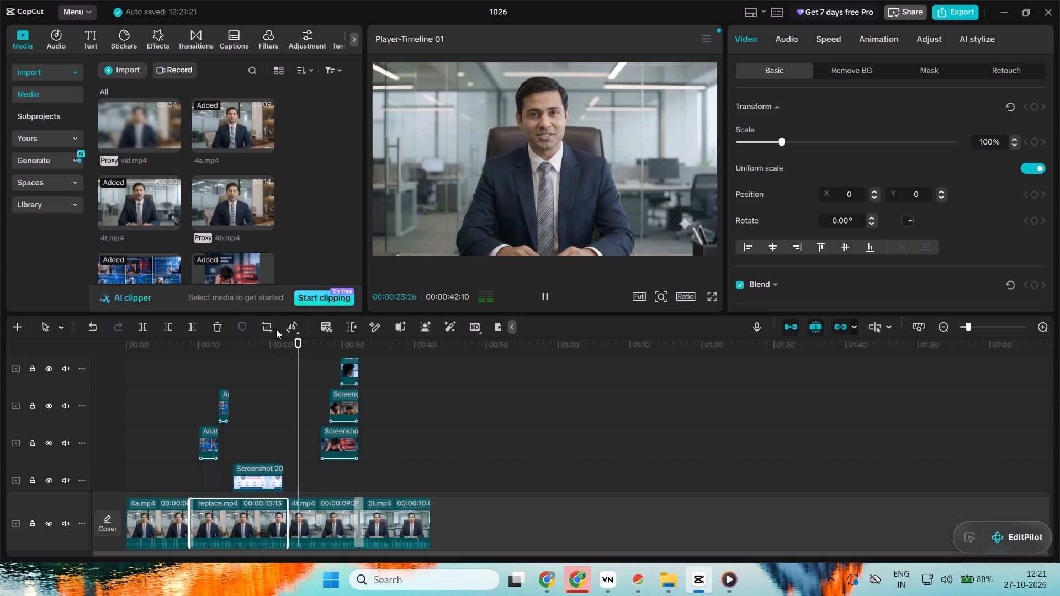
pyautogui.hotkey('shift', 'Left')
pyautogui.hotkey('shift', 'Left')
pyautogui.hotkey('shift', 'Left')
pyautogui.hotkey('shift', 'Left')
pyautogui.hotkey('shift', 'Left')
pyautogui.hotkey('shift', 'Left')
pyautogui.hotkey('shift', 'Left')
pyautogui.hotkey('shift', 'Left')
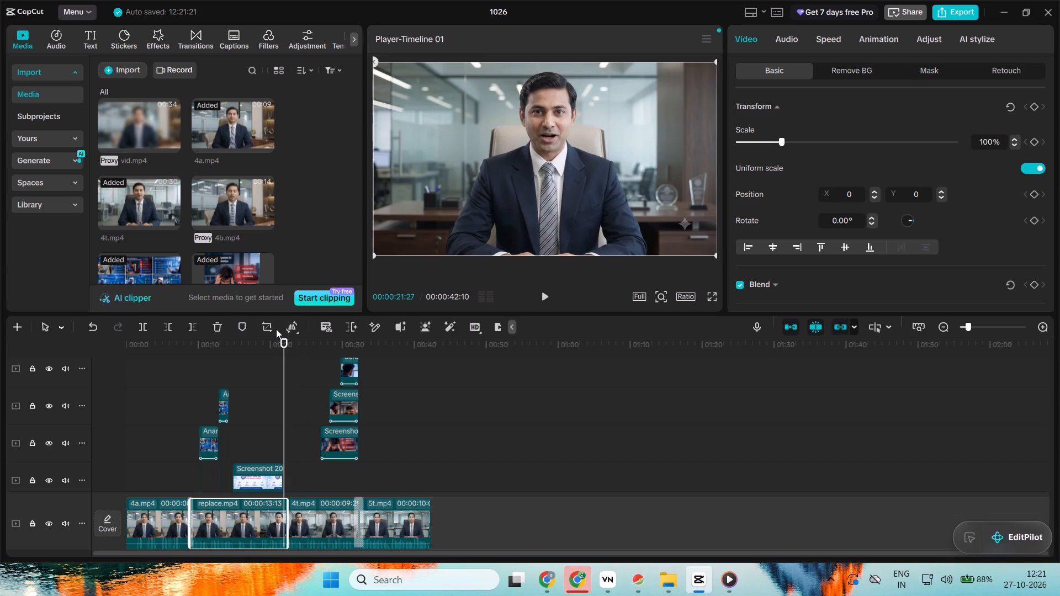
pyautogui.hotkey('shift', 'Left')
pyautogui.press('space')
pyautogui.press('space')
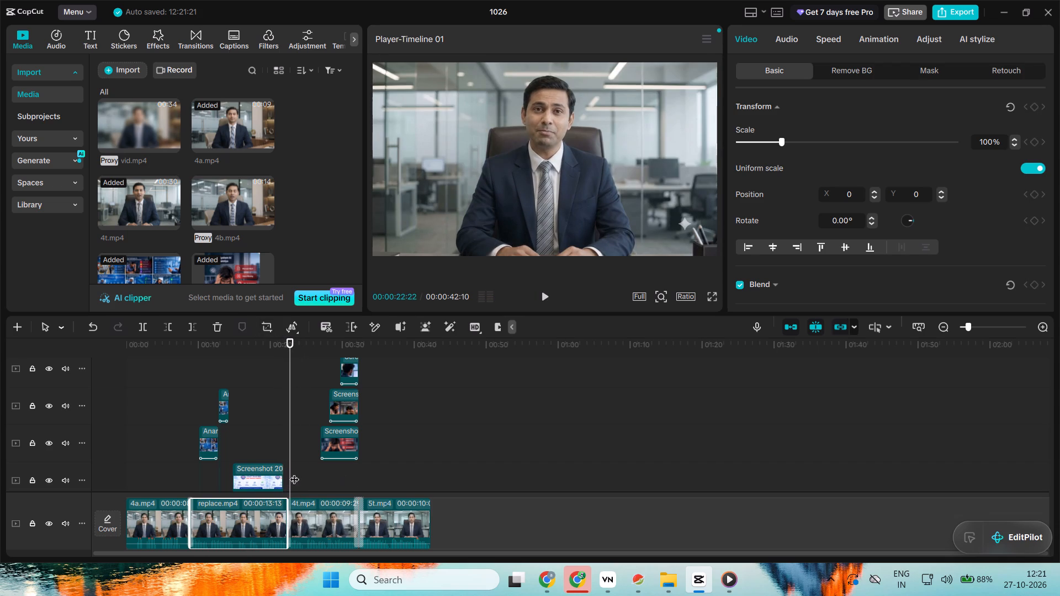
# Extend the Anantham ERP screenshot overlay's end to where 4t.mp4 begins and play it back from about 0:21.
pyautogui.click(271, 476)
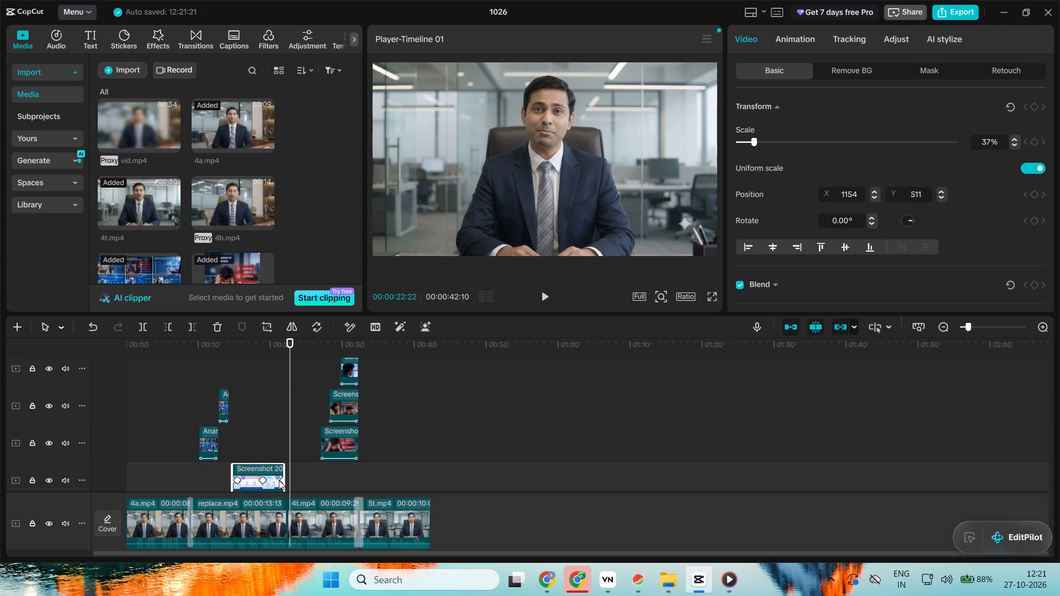
pyautogui.click(285, 478)
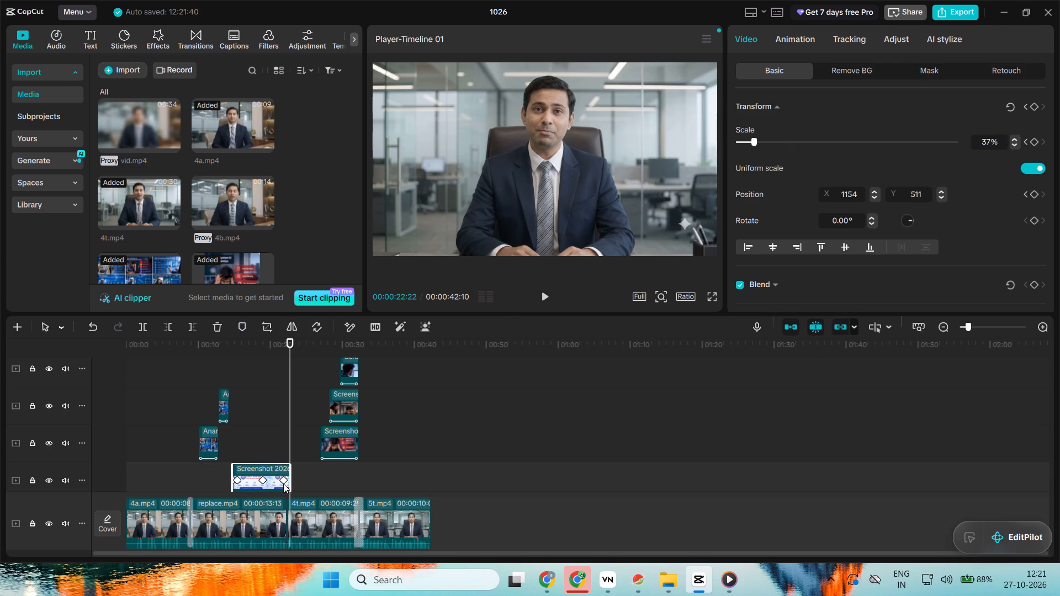
pyautogui.click(273, 475)
pyautogui.click(278, 439)
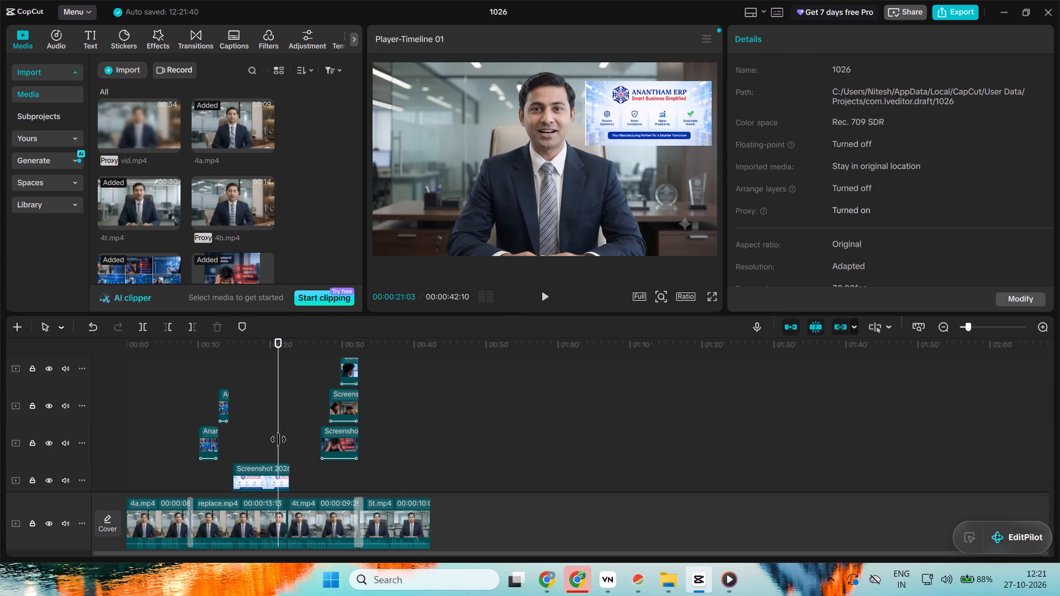
pyautogui.press('space')
pyautogui.press('space')
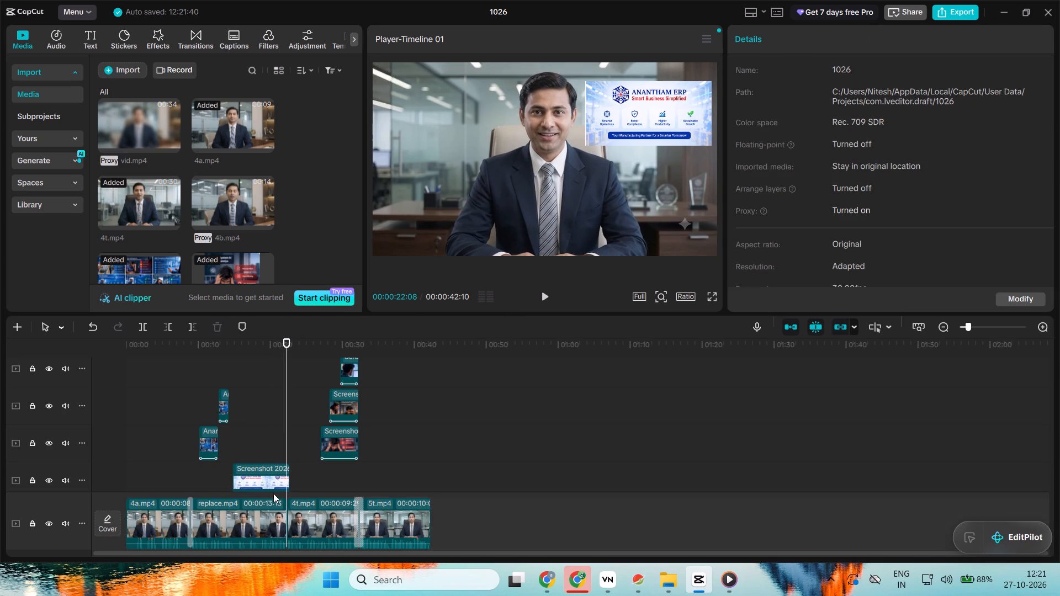
# At the screenshot overlay's last keyframe, 0:21:26, move the image sideways out of the frame to about X 3069, Y 503.
pyautogui.click(273, 486)
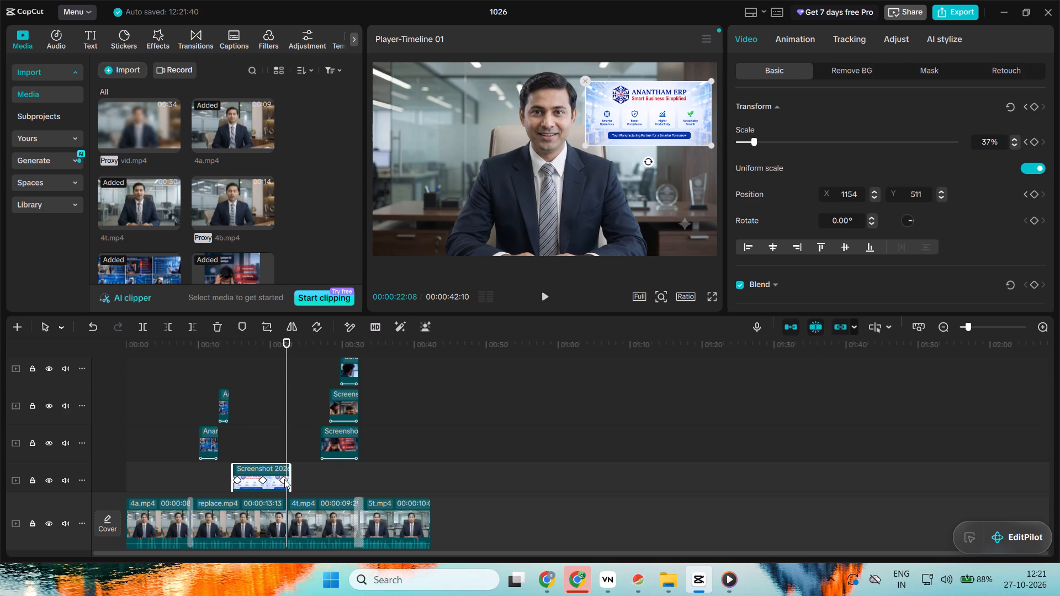
pyautogui.click(284, 479)
pyautogui.moveTo(631, 105); pyautogui.dragTo(697, 112)
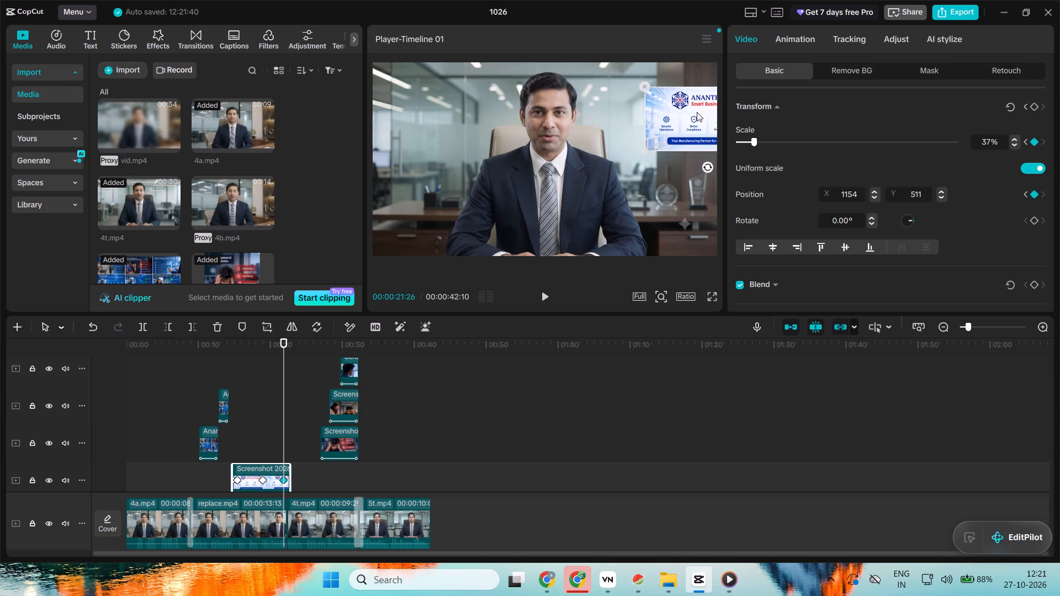
pyautogui.moveTo(697, 112); pyautogui.dragTo(804, 104)
# Play back the screenshot overlay's exit and the cut into 4t.mp4, starting from about 0:18.
pyautogui.press('space')
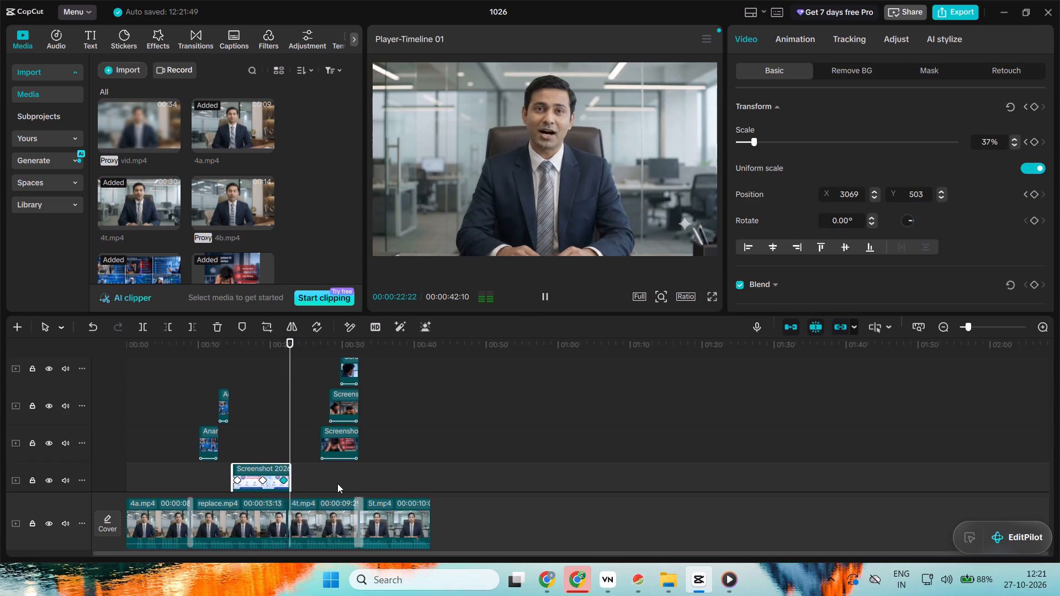
pyautogui.click(261, 440)
pyautogui.press('space')
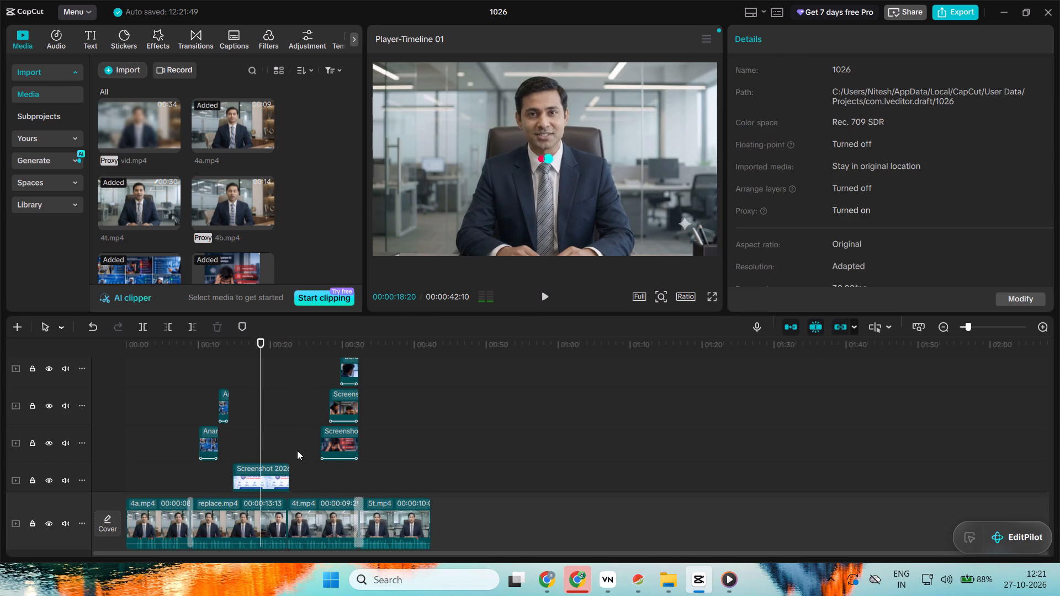
pyautogui.press('space')
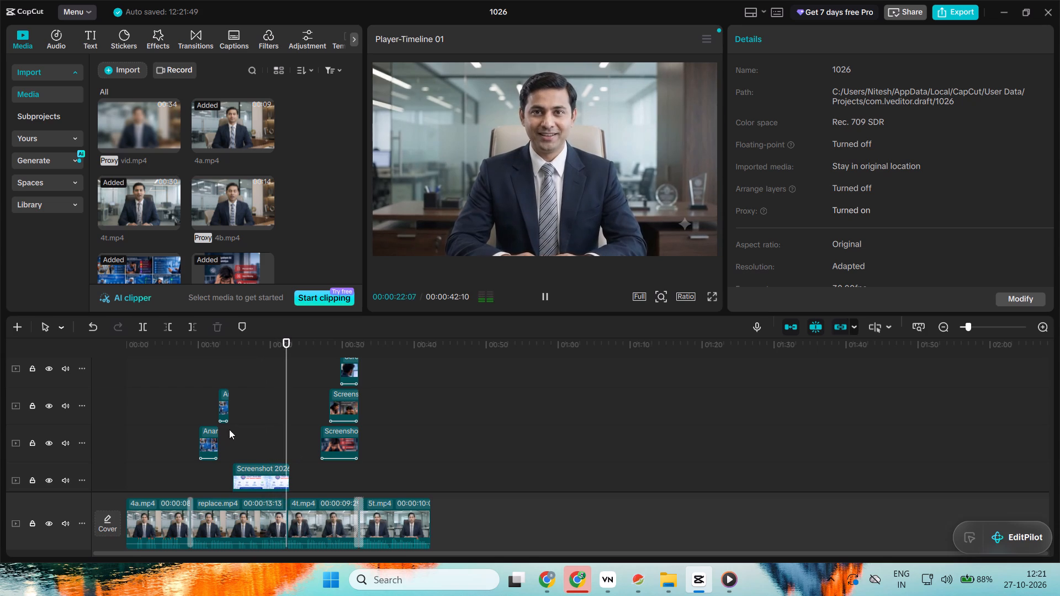
# Play back the timeline from about 0:17 through the start of 5t.mp4 to review the overlays.
pyautogui.click(251, 439)
pyautogui.press('space')
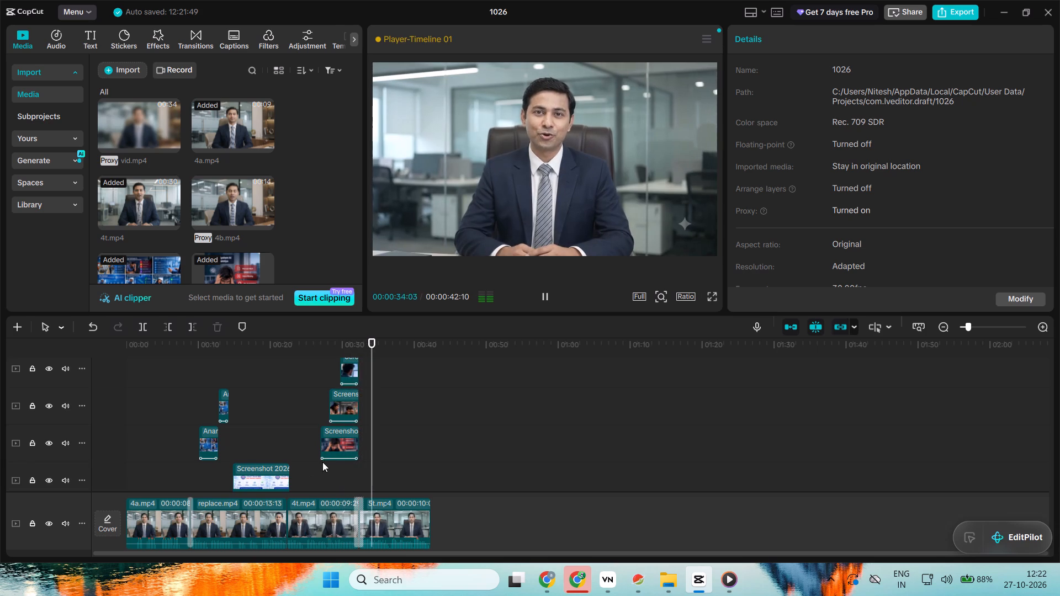
# Trim the ends of the three stacked screenshot overlays over 4t.mp4 back to about 0:31, where the transition into 5t.mp4 begins.
pyautogui.click(333, 449)
pyautogui.click(306, 399)
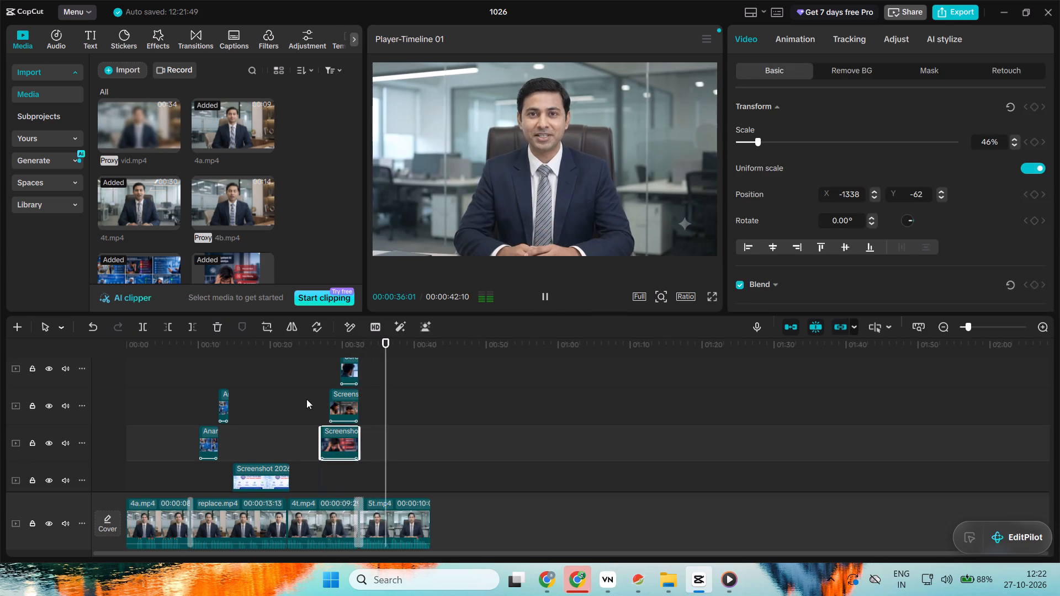
pyautogui.click(340, 443)
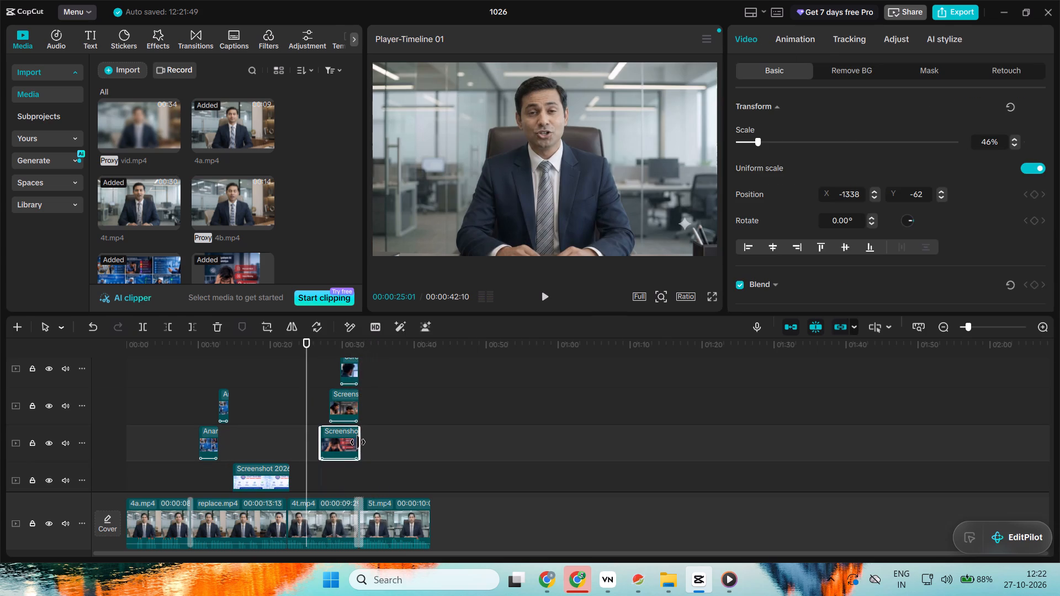
pyautogui.moveTo(362, 442); pyautogui.dragTo(356, 443)
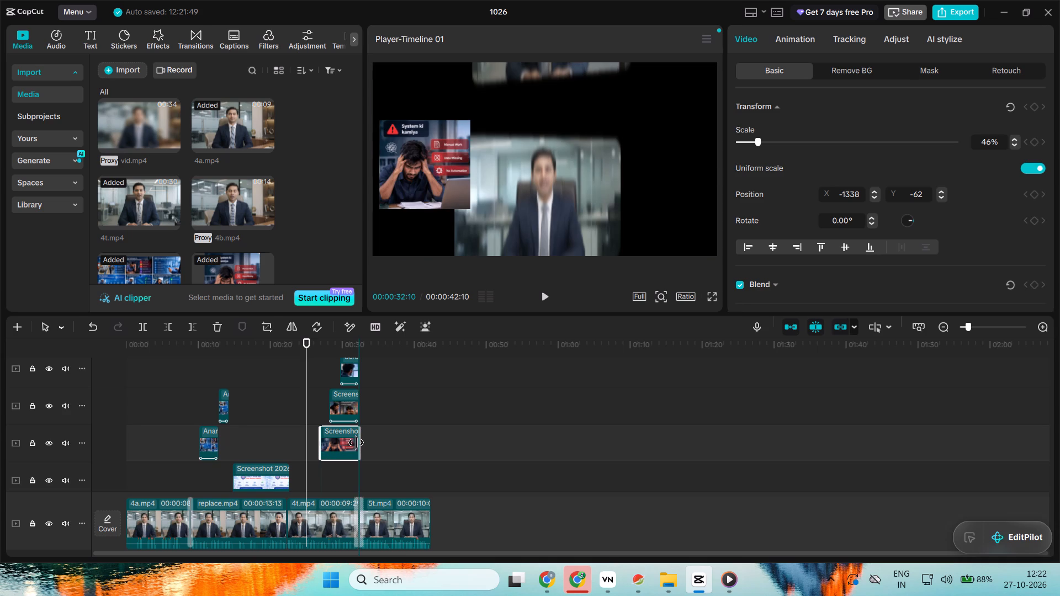
pyautogui.moveTo(356, 443); pyautogui.dragTo(354, 443)
pyautogui.click(348, 411)
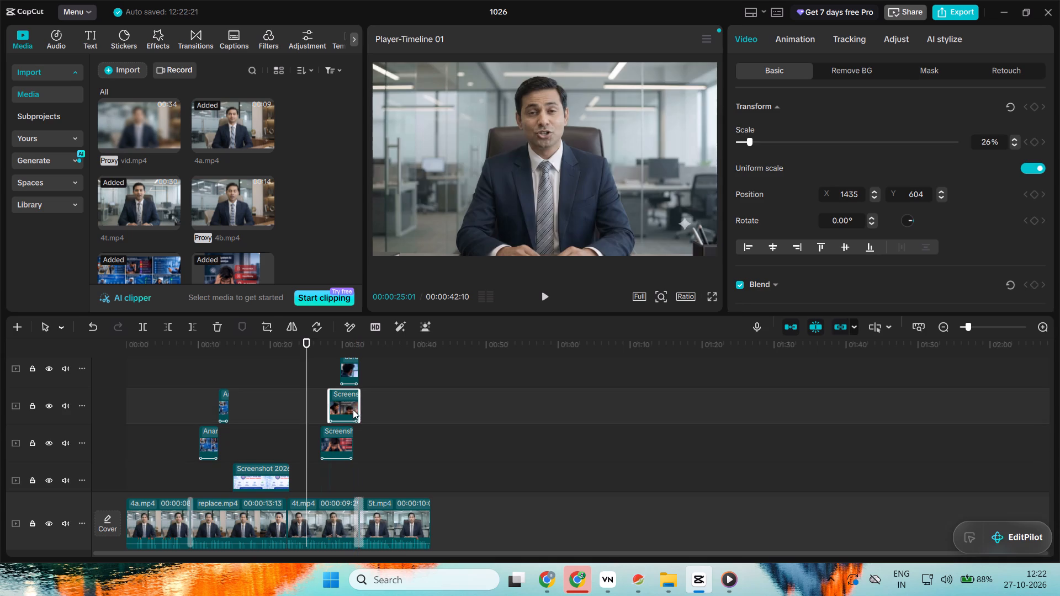
pyautogui.click(358, 408)
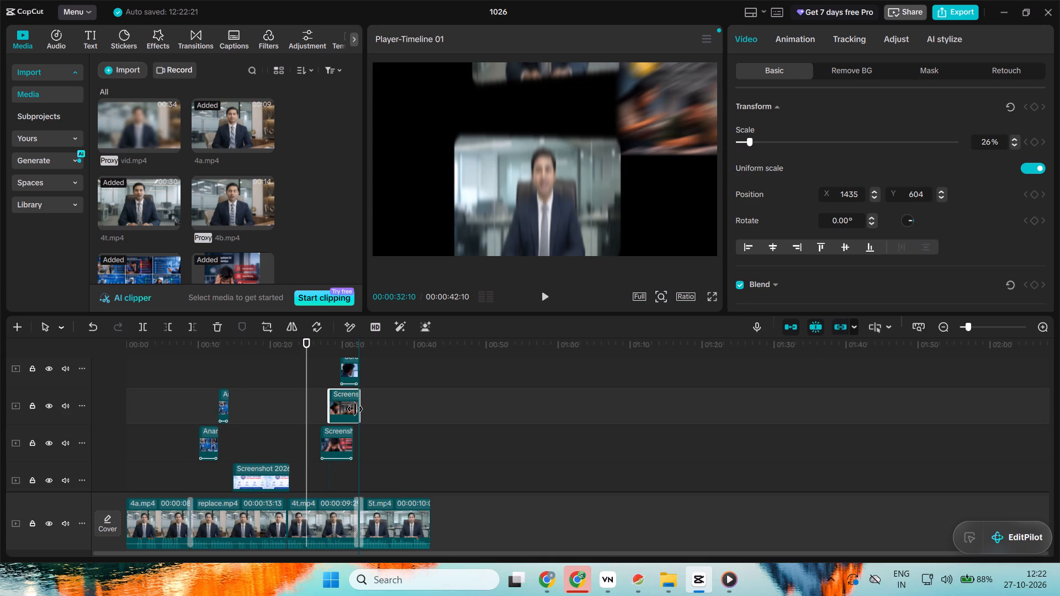
pyautogui.click(350, 370)
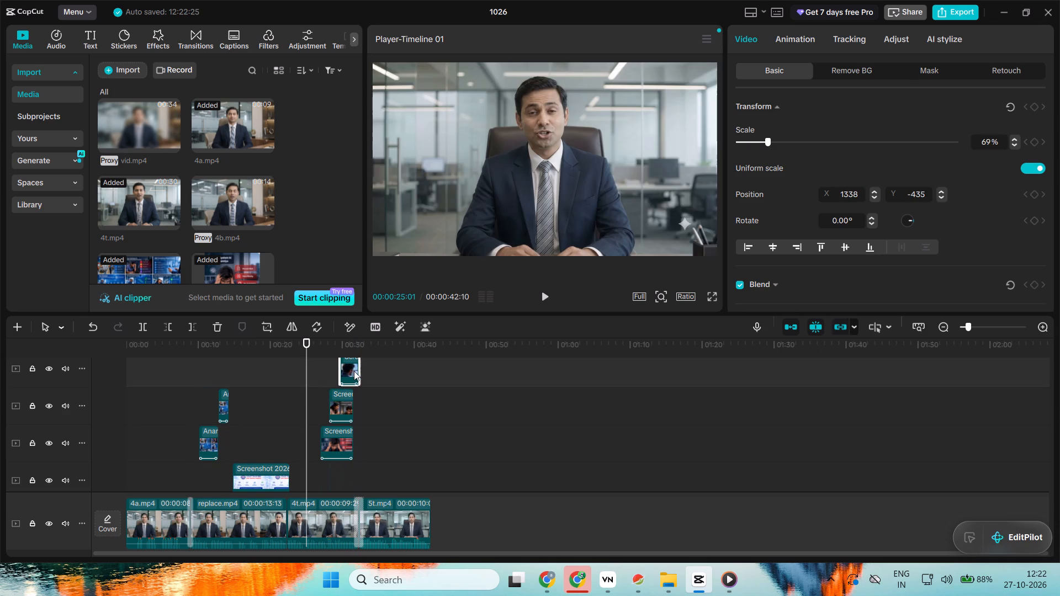
pyautogui.moveTo(361, 371); pyautogui.dragTo(357, 371)
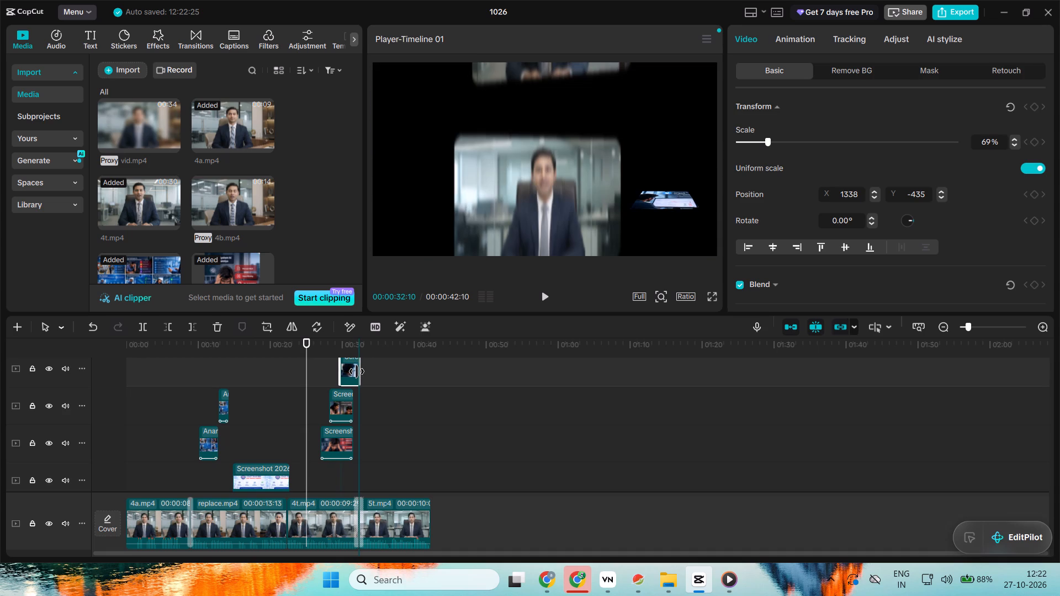
pyautogui.moveTo(357, 371); pyautogui.dragTo(355, 371)
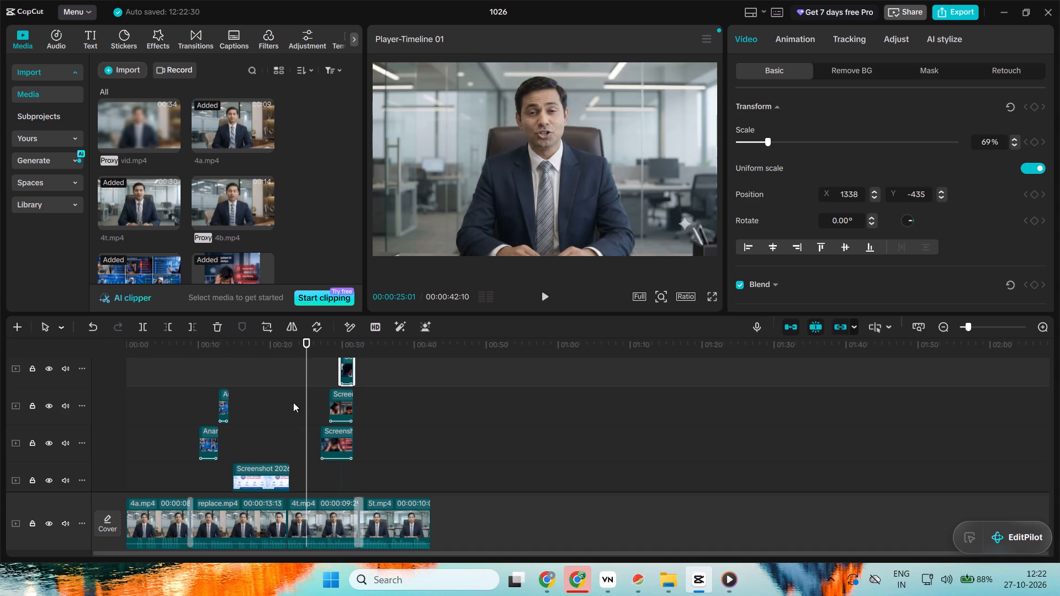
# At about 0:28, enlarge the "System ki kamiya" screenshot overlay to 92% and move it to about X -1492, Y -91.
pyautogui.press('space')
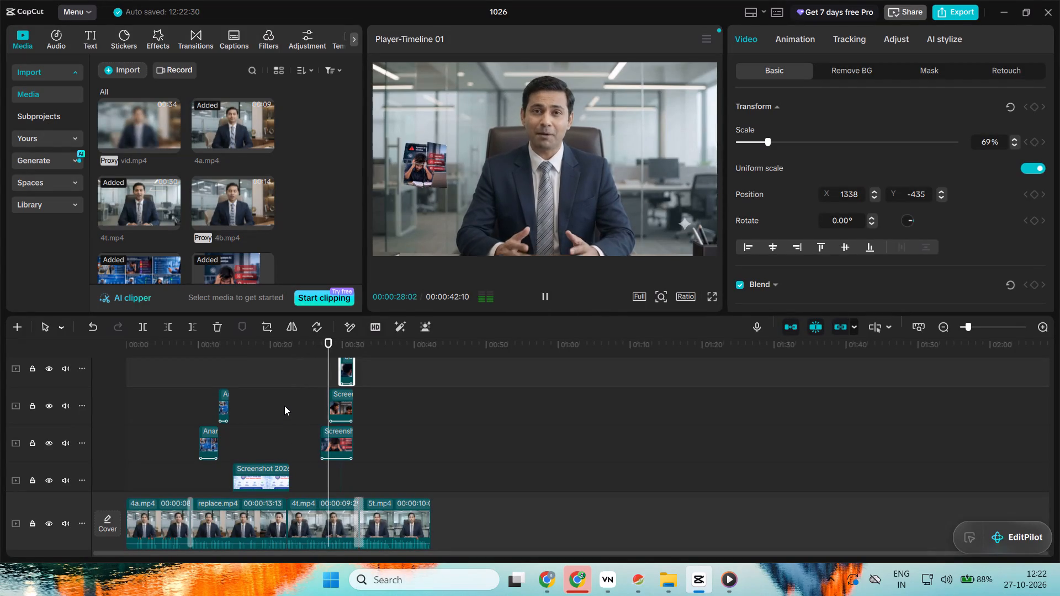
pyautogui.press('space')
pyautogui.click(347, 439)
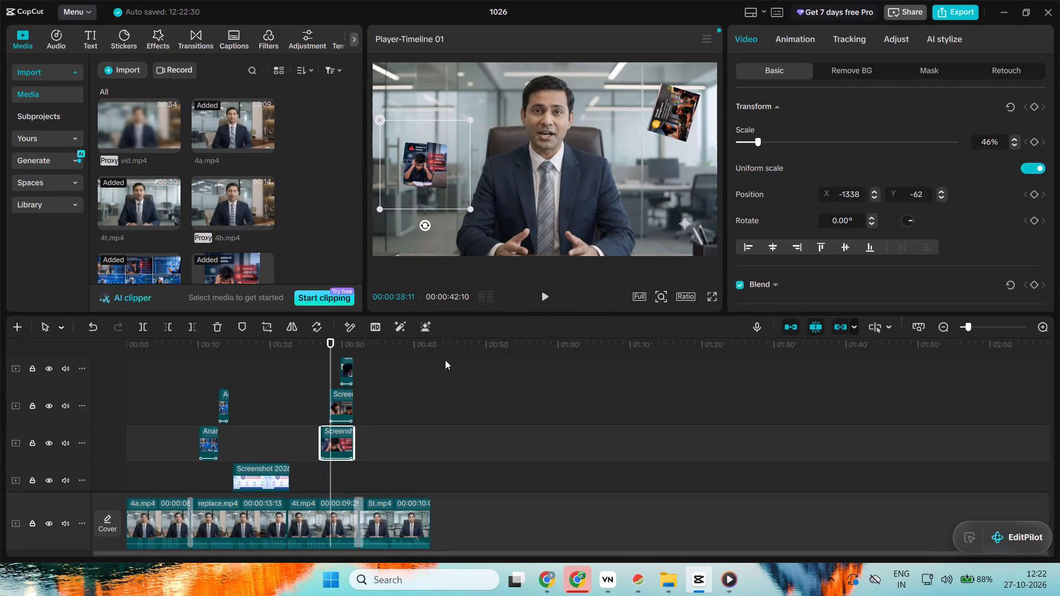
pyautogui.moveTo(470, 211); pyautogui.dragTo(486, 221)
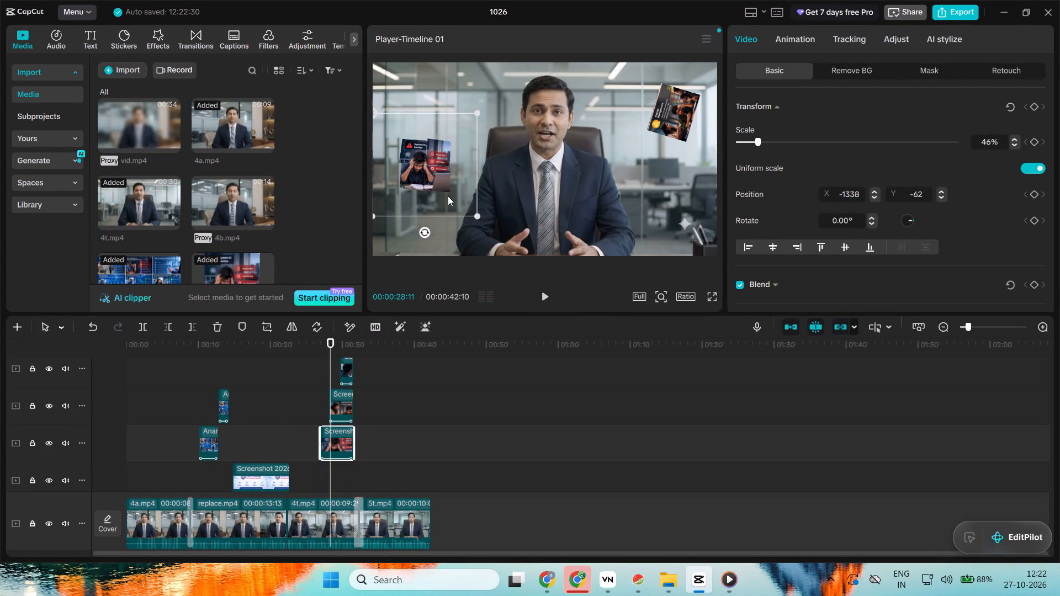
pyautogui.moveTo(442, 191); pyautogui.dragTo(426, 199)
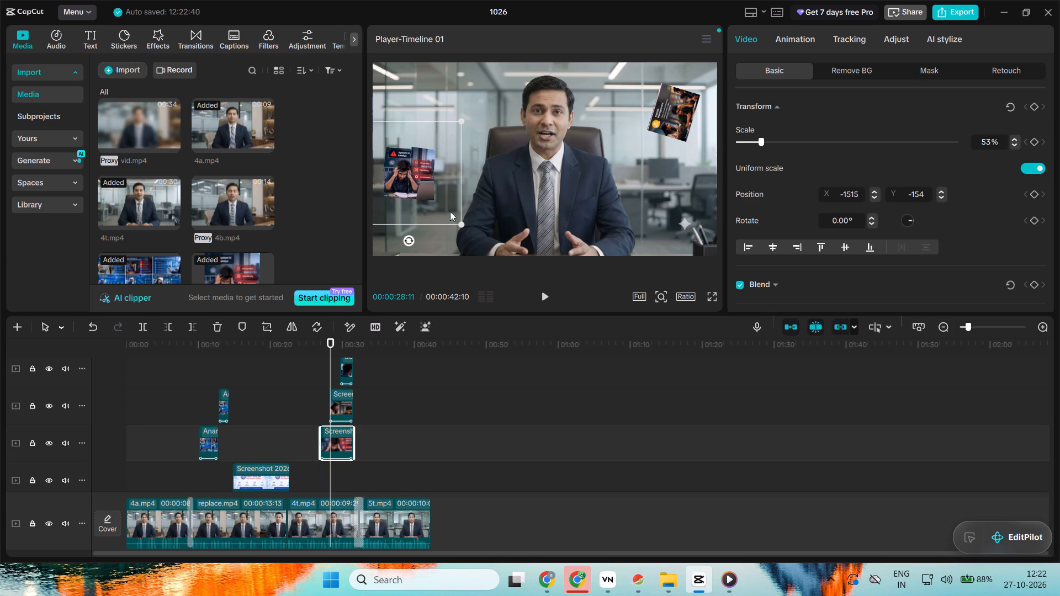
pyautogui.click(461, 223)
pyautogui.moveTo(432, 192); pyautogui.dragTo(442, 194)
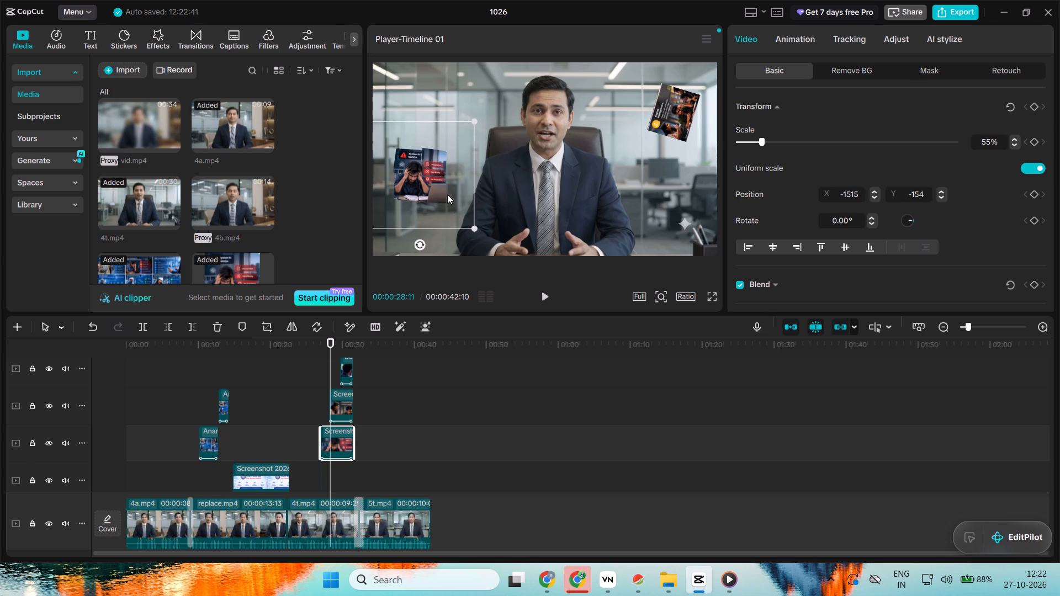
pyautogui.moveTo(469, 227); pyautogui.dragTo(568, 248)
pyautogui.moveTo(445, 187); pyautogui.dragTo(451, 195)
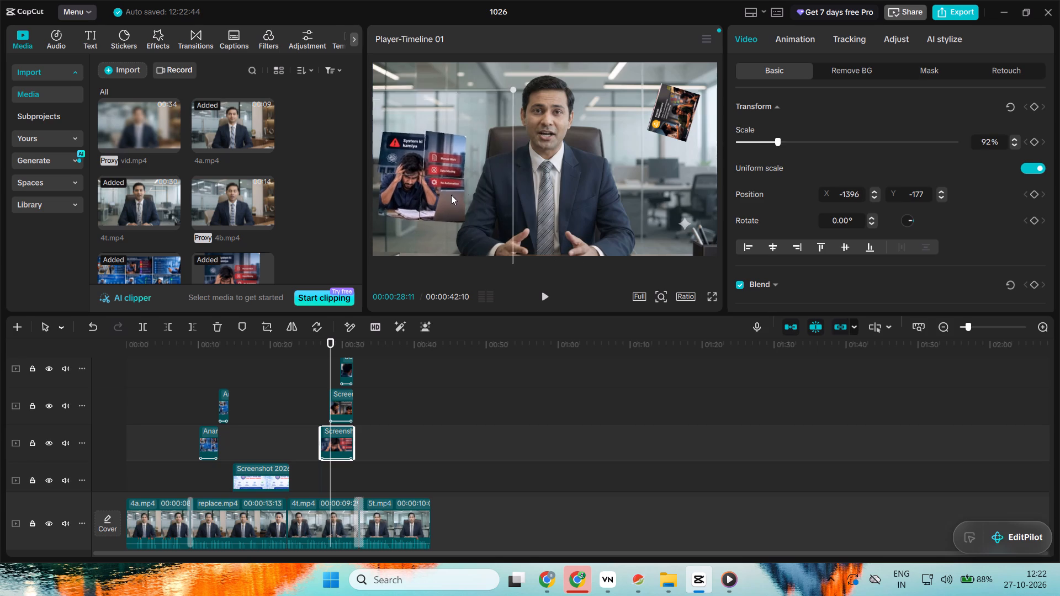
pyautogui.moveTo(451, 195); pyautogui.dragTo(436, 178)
# Play back the enlarged "System ki kamiya" overlay from about 0:28, and replay its entrance from about 0:27.
pyautogui.press('space')
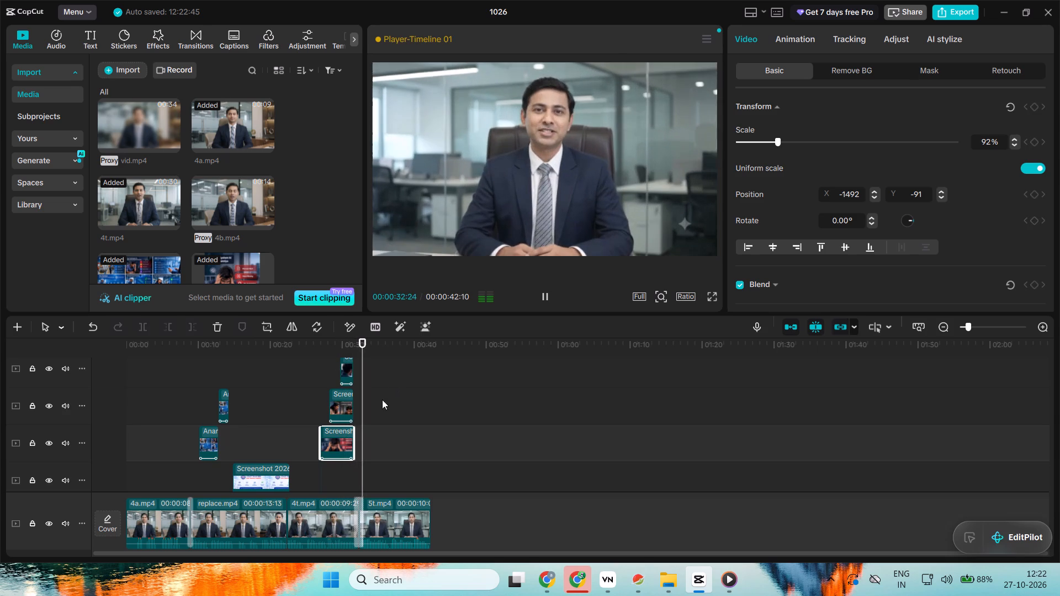
pyautogui.click(336, 444)
pyautogui.click(328, 445)
pyautogui.click(291, 416)
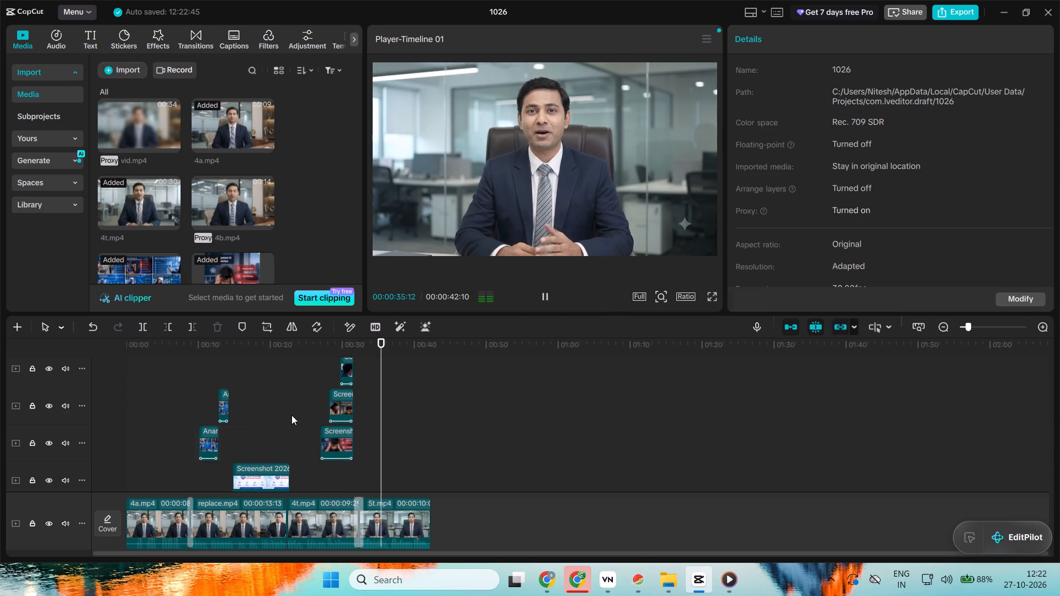
pyautogui.click(321, 386)
pyautogui.press('space')
pyautogui.press('space')
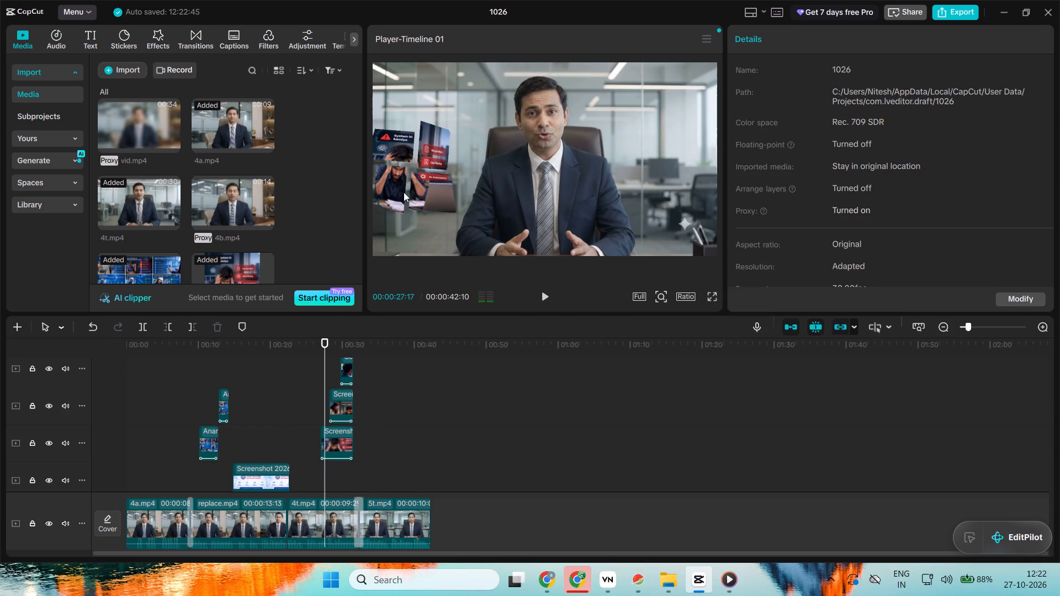
# Scale the "System ki kamiya" overlay down to 45% and place it beside the presenter at about X -1470, Y -156.
pyautogui.click(404, 192)
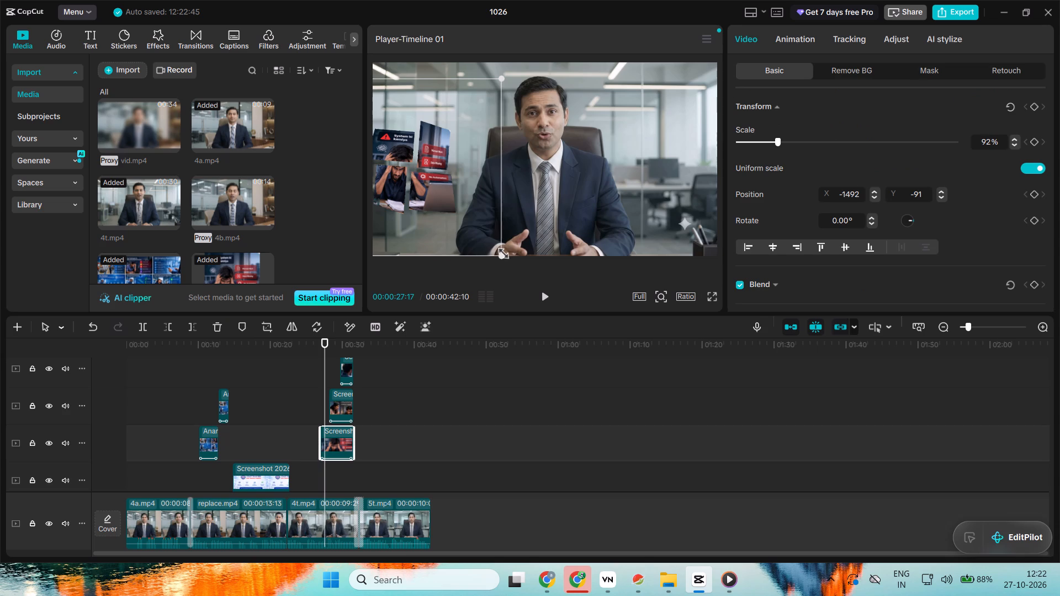
pyautogui.moveTo(504, 254); pyautogui.dragTo(480, 208)
pyautogui.moveTo(427, 188); pyautogui.dragTo(437, 190)
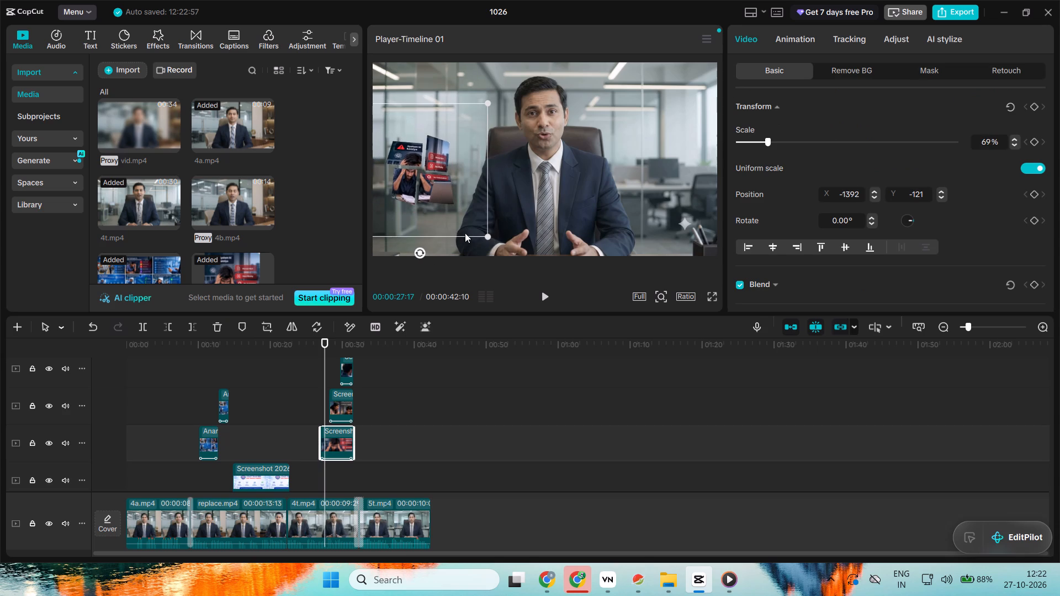
pyautogui.moveTo(491, 232); pyautogui.dragTo(474, 220)
pyautogui.moveTo(444, 188); pyautogui.dragTo(453, 195)
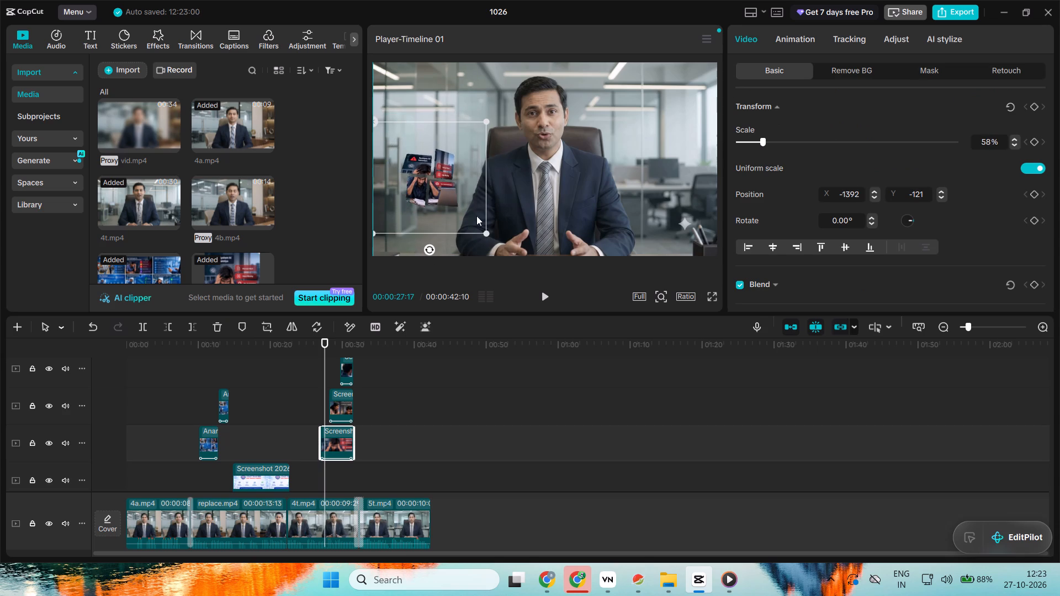
pyautogui.moveTo(485, 228); pyautogui.dragTo(465, 217)
pyautogui.moveTo(460, 210); pyautogui.dragTo(443, 204)
pyautogui.click(446, 205)
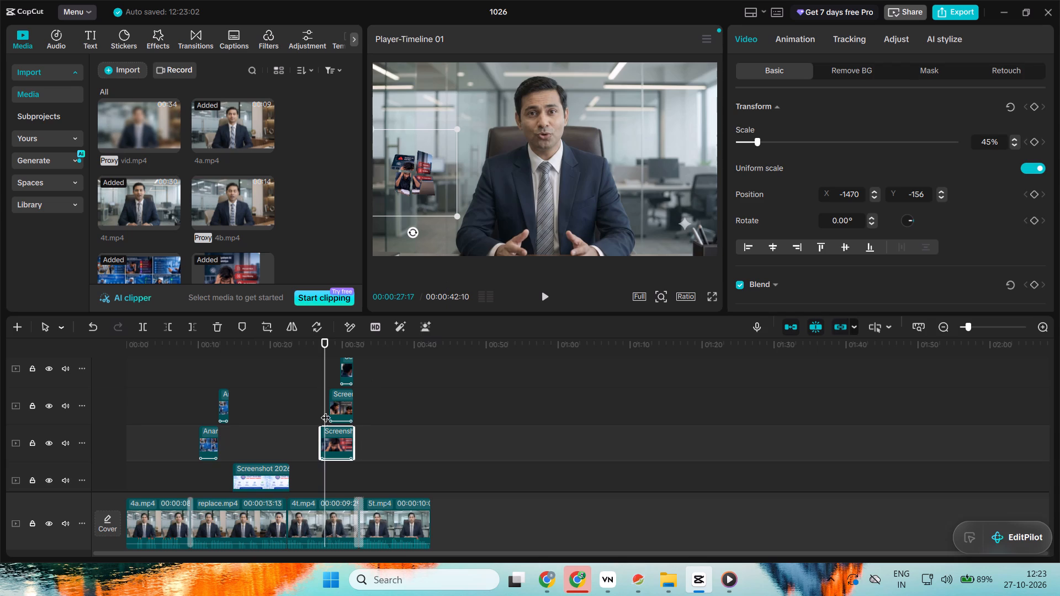
# Play back the resized overlay and the rest of the video from about 0:27 to the end.
pyautogui.press('space')
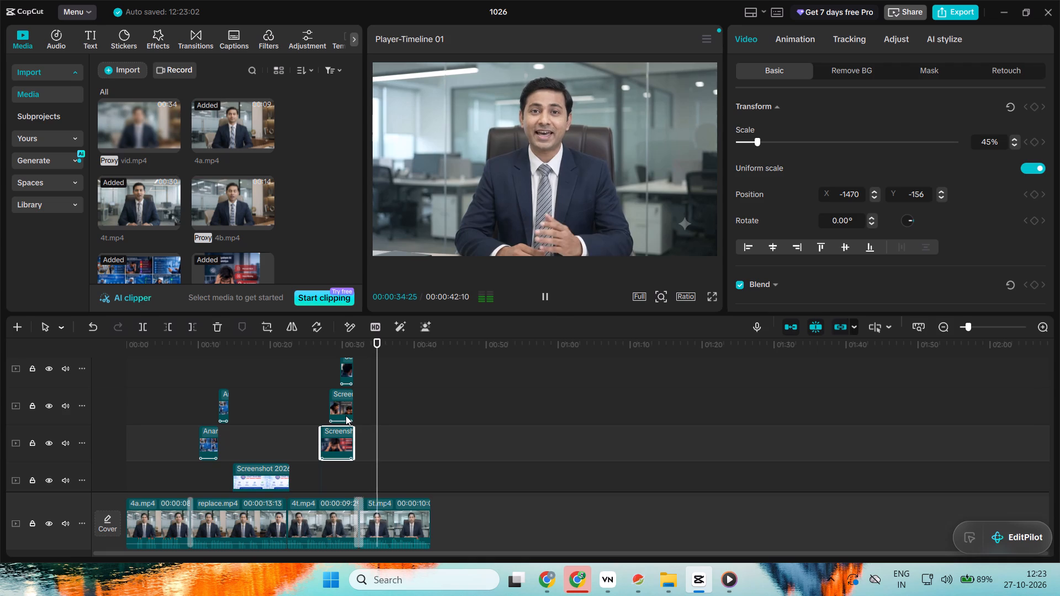
pyautogui.click(617, 406)
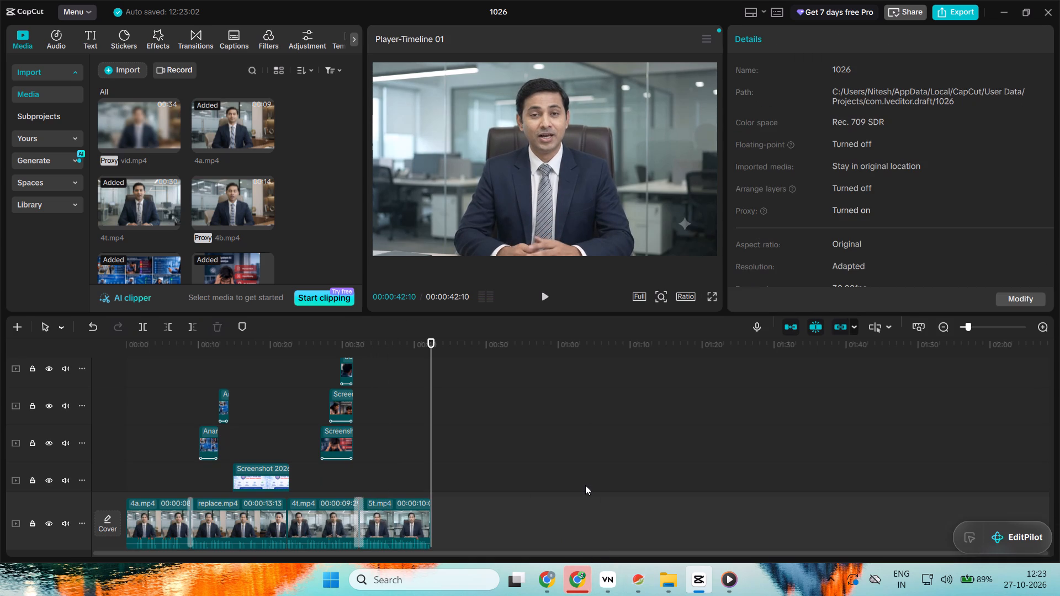
# Save the project.
pyautogui.hotkey('ctrl', 's')
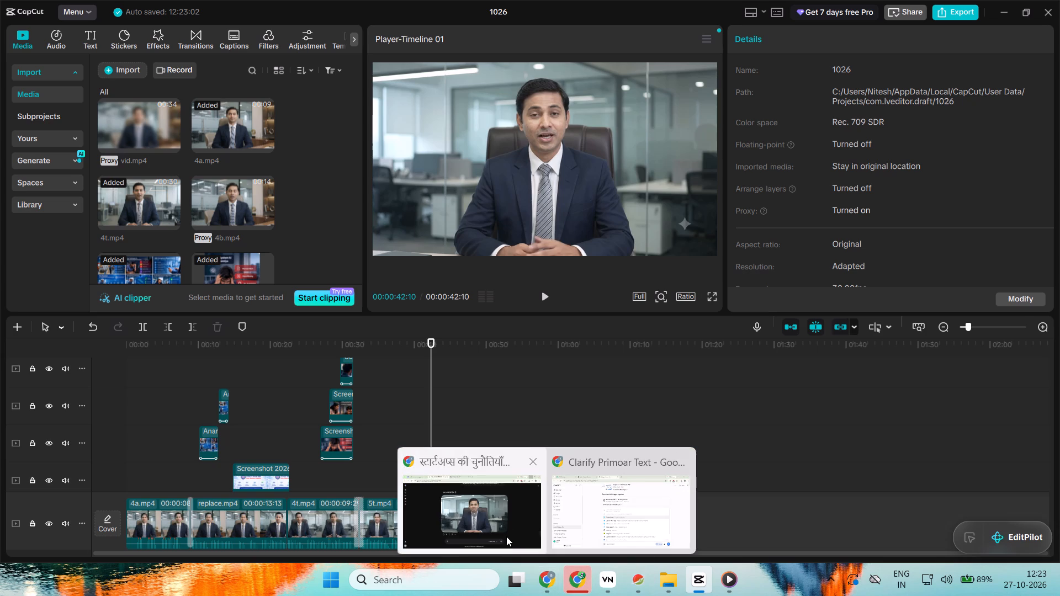
# Switch to the Chrome window with the Clarify Primoar Text chat and open a new tab.
pyautogui.click(571, 507)
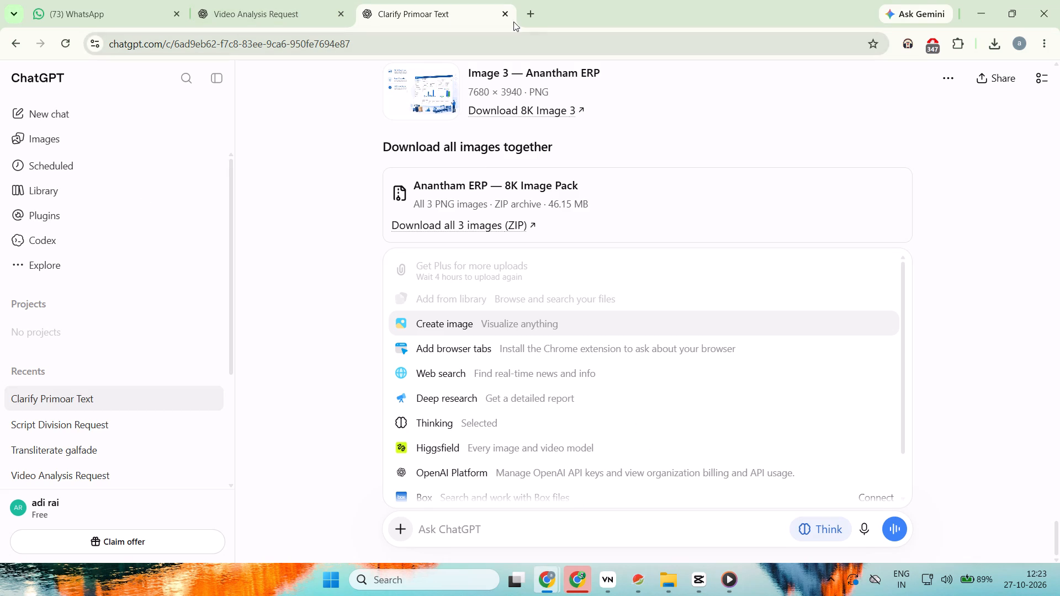
pyautogui.click(529, 14)
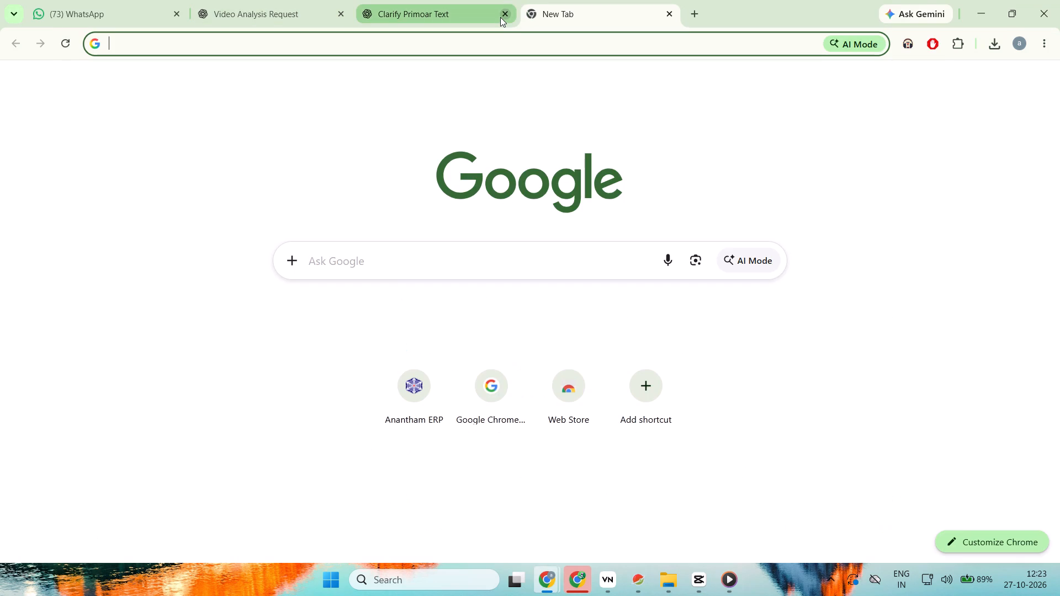